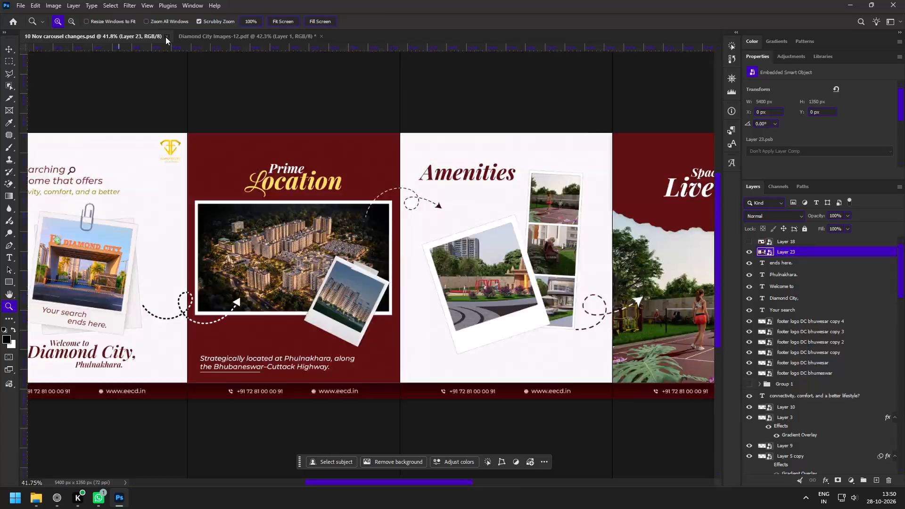
Close both open documents, discarding the unsaved changes to Diamond City Images-12.pdf.
click(169, 36)
click(447, 181)
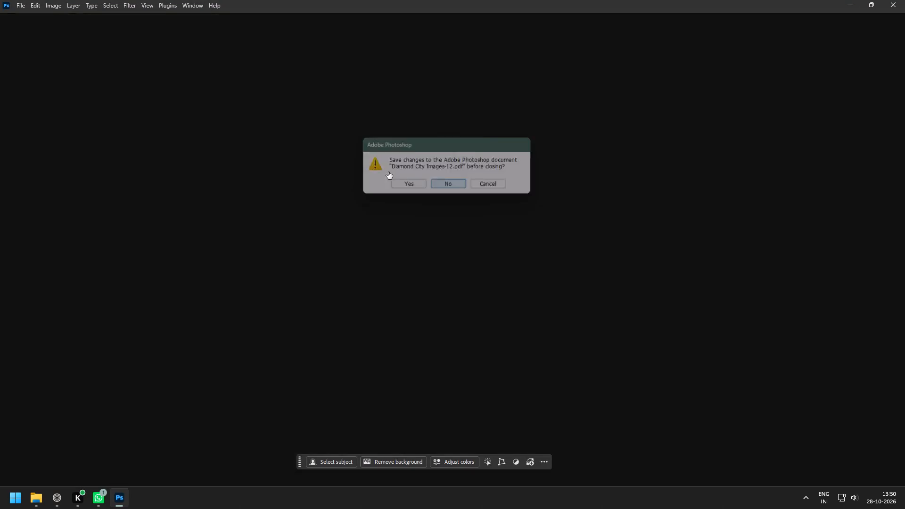
Create a new document from the saved STATIC preset, widened to three times 1080 px (3240 x 1350 px).
click(33, 68)
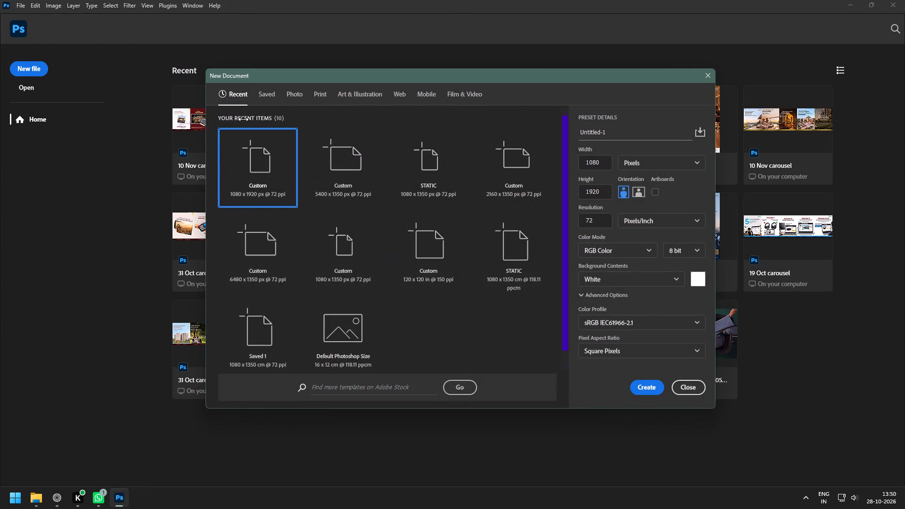
click(271, 97)
click(282, 157)
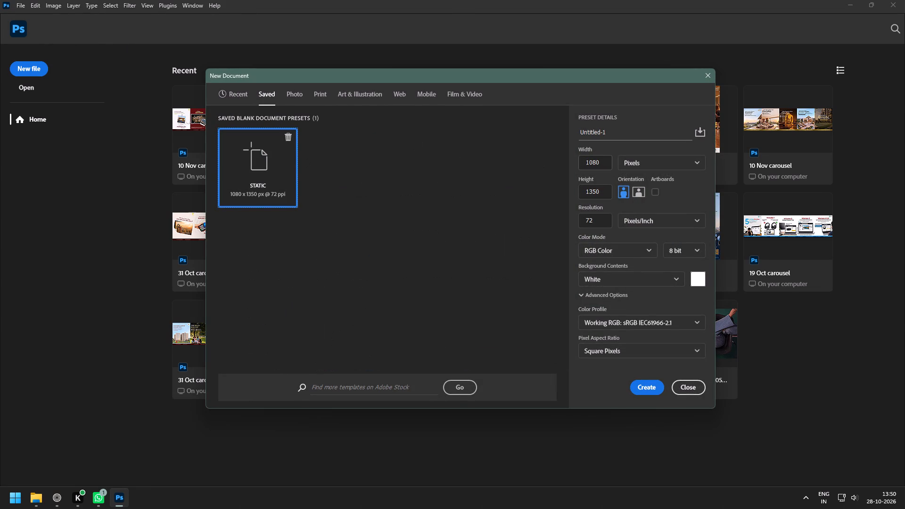
click(603, 164)
text(*3)
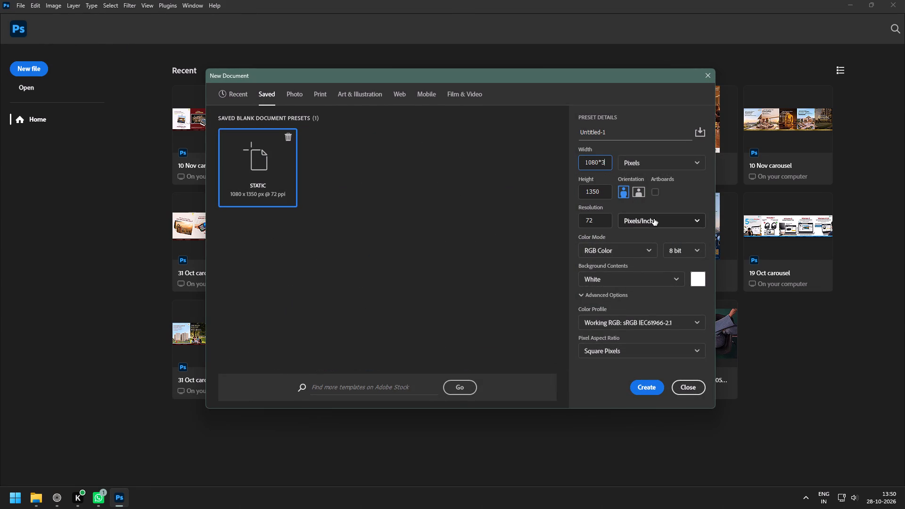
key(Return)
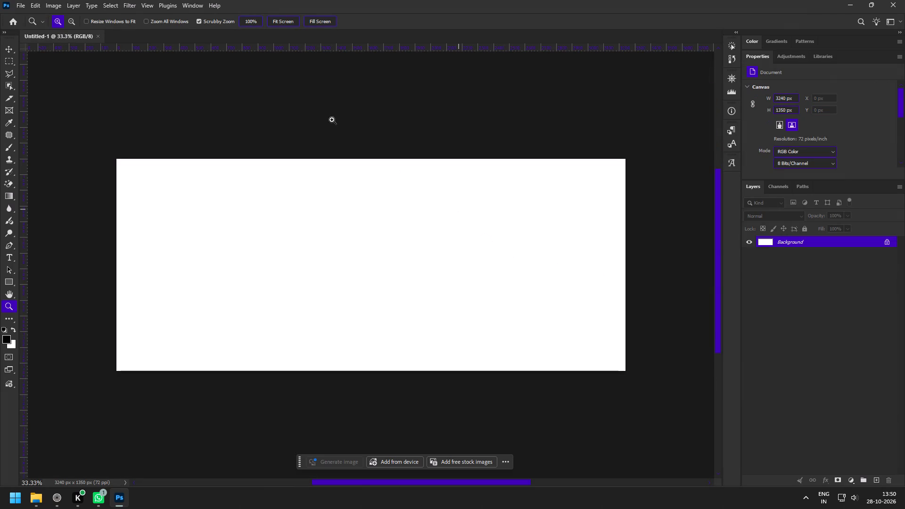
Add a guide layout that divides the canvas into 3 columns.
click(144, 7)
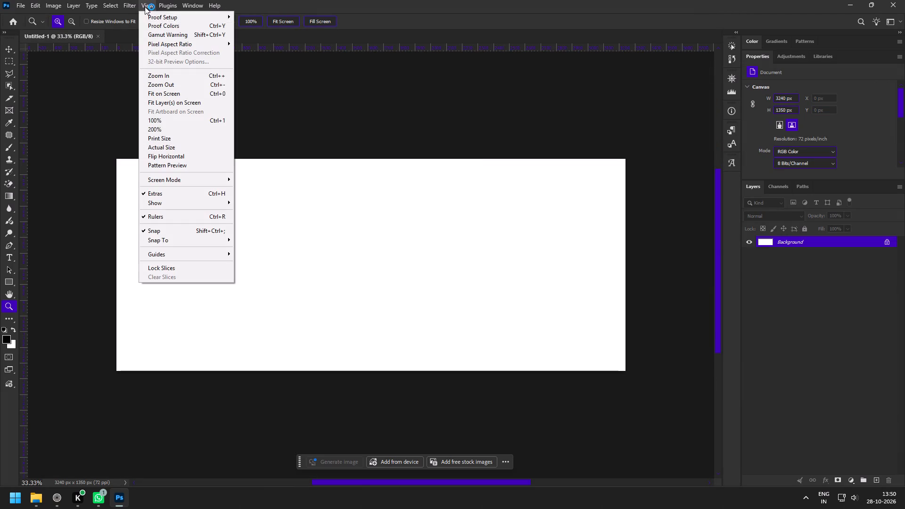
click(209, 255)
click(277, 318)
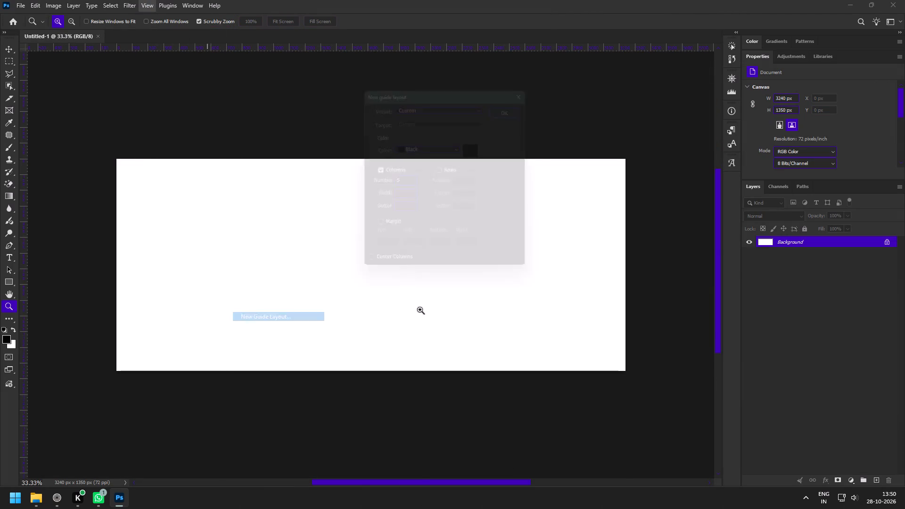
drag(404, 183, 362, 183)
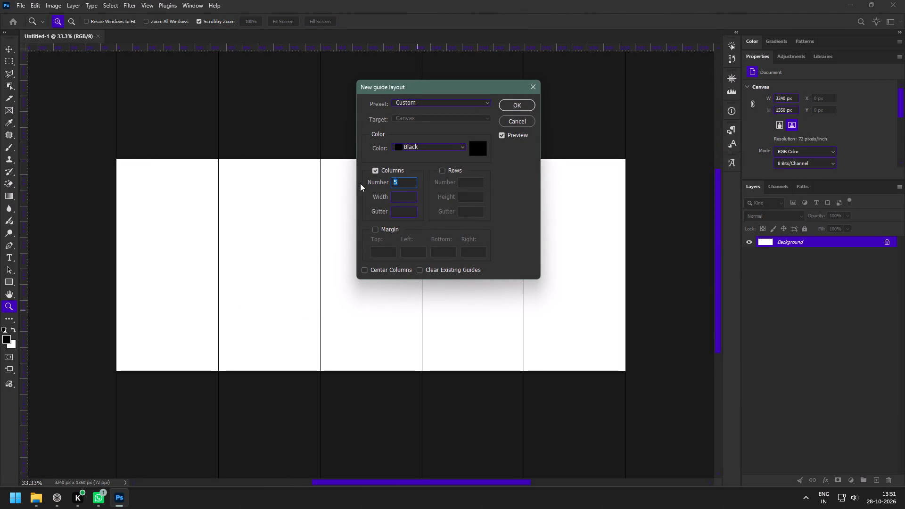
key(3)
key(Return)
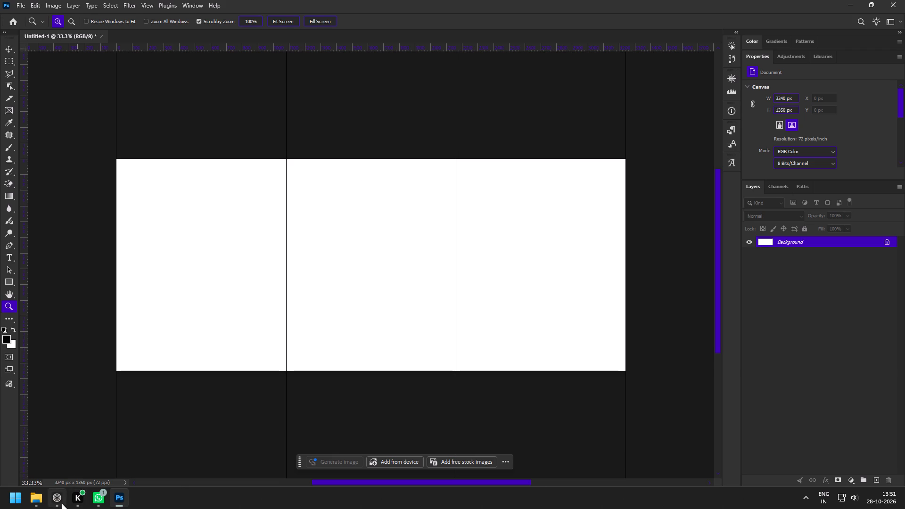
Switch to the Zen browser, examine the recent XAUUSD price movement on the Maven Markets trading chart, and close that page.
click(62, 503)
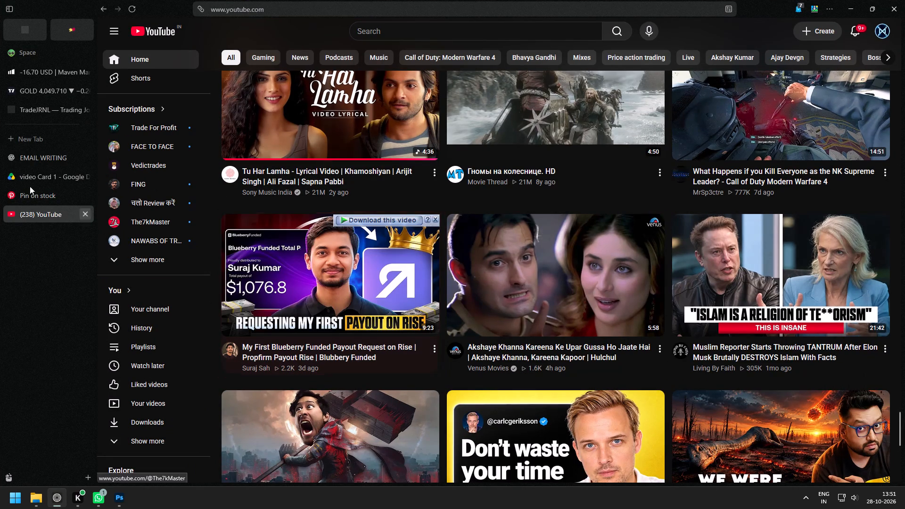
click(39, 65)
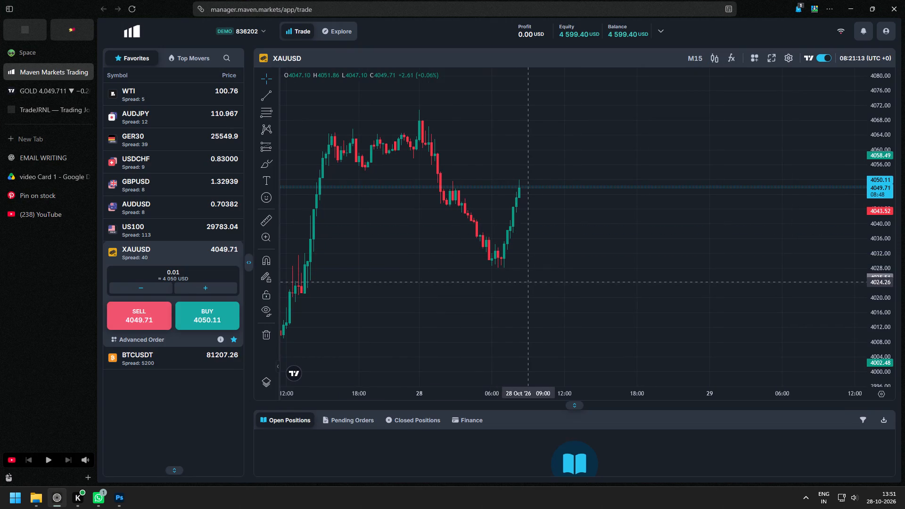
scroll(528, 282, down, 4)
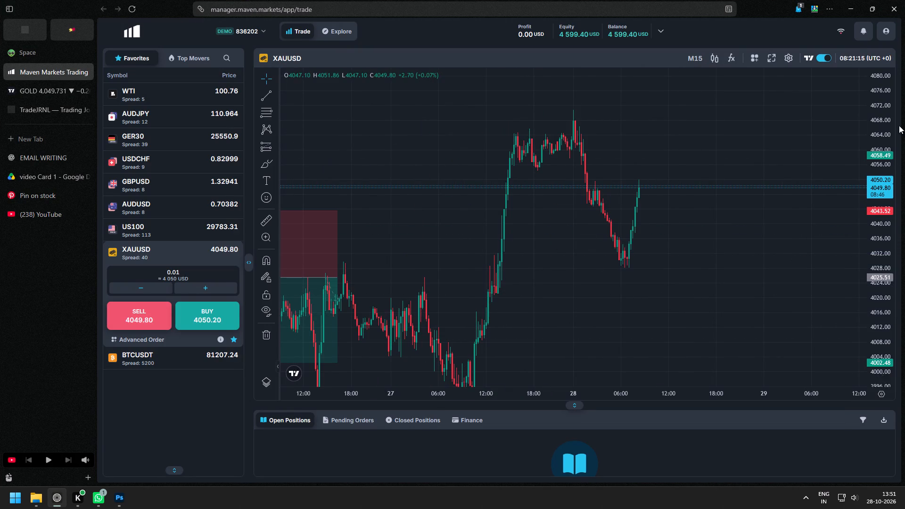
drag(880, 130, 889, 249)
drag(539, 294, 507, 240)
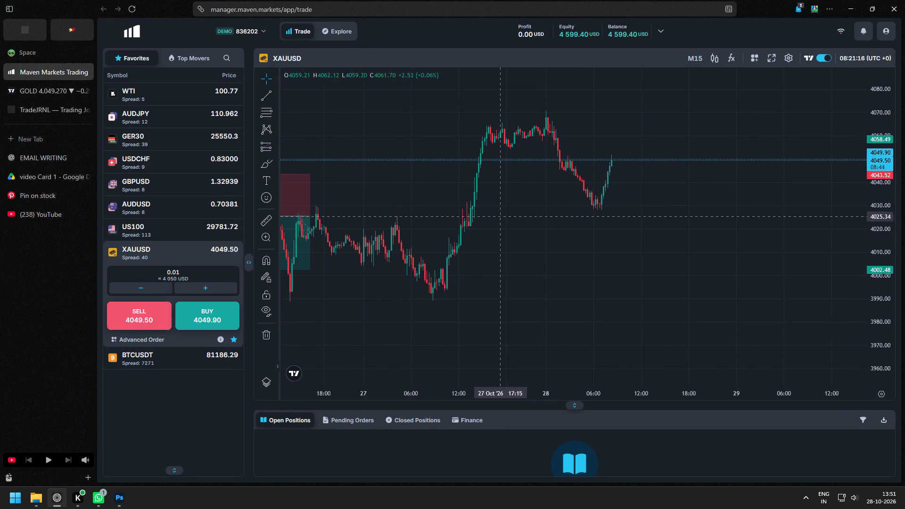
click(86, 72)
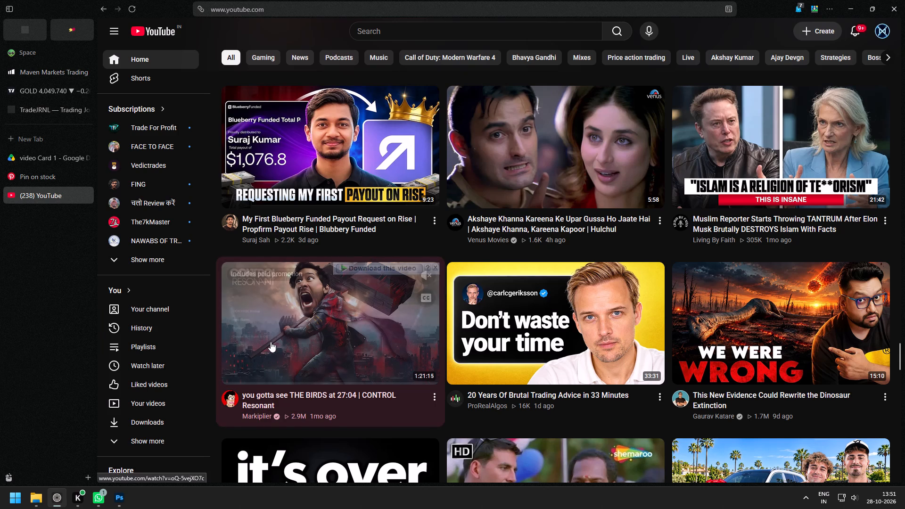
Search Pinterest for "tiles carousel design" to find reference designs.
click(44, 172)
click(148, 63)
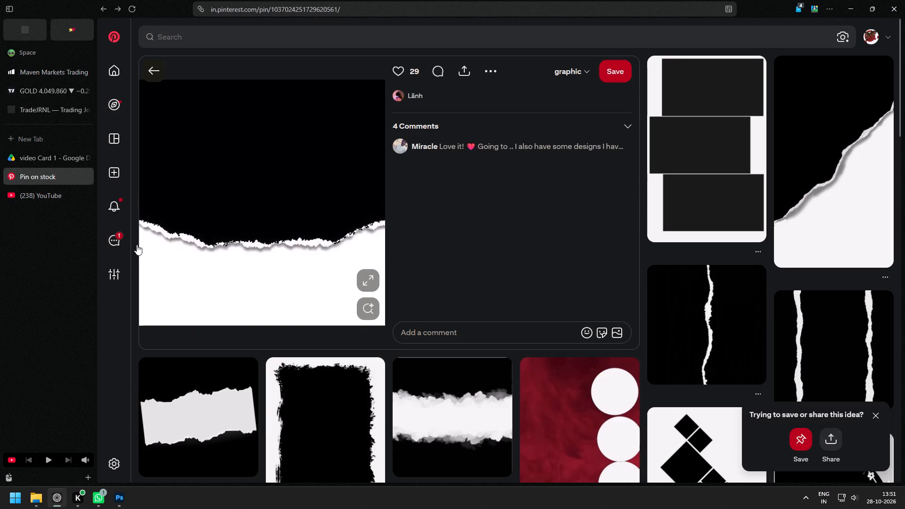
click(121, 506)
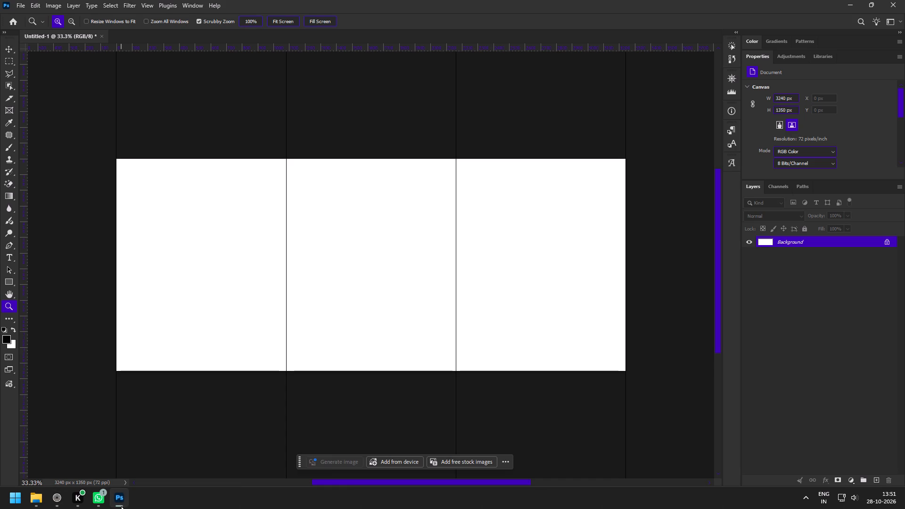
click(121, 506)
click(297, 38)
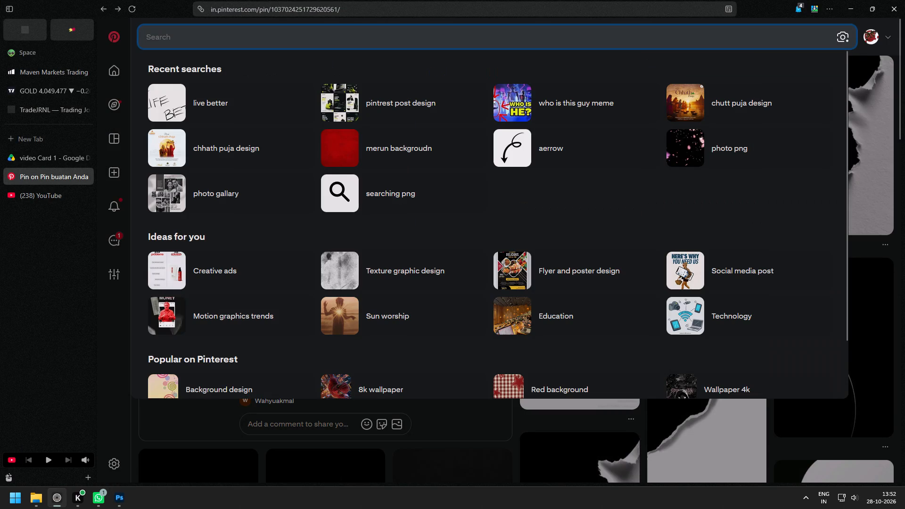
text(tiles desigfn)
key(BackSpace)
key(BackSpace)
key(BackSpace)
key(BackSpace)
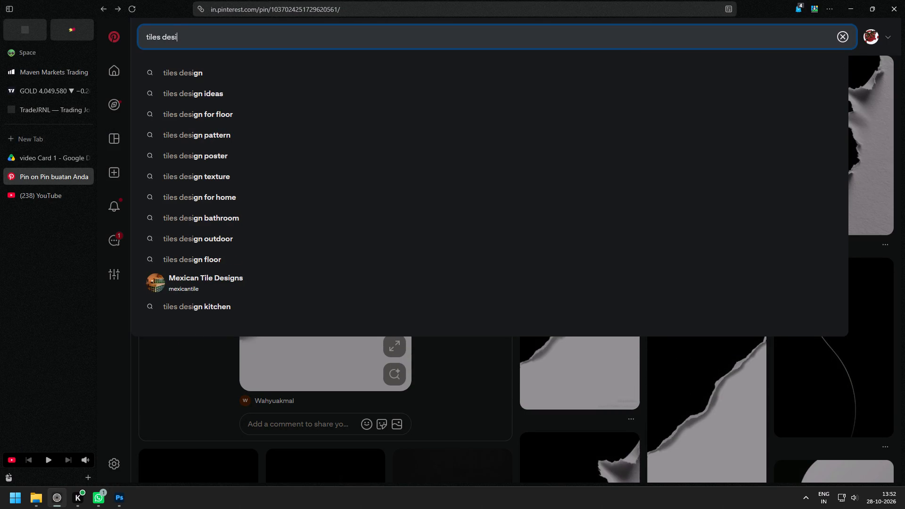
key(BackSpace)
key(BackSpace)
key(BackSpace)
key(BackSpace)
key(space)
text(carouseldesign)
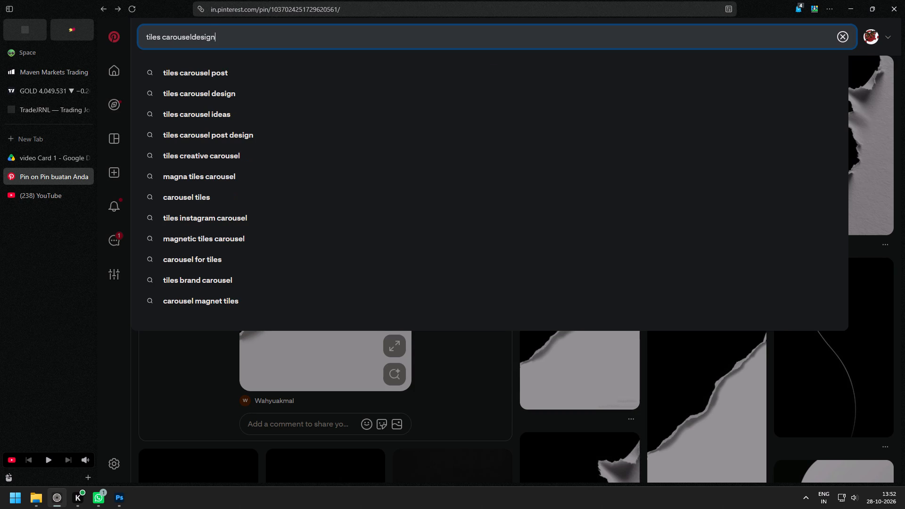
key(Left)
key(Left)
key(Left)
key(Left)
key(Left)
key(Left)
key(space)
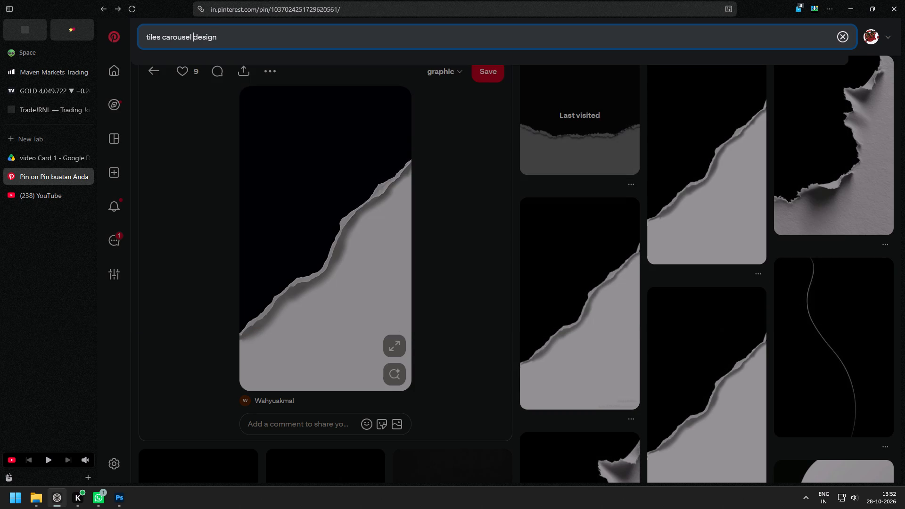
key(Return)
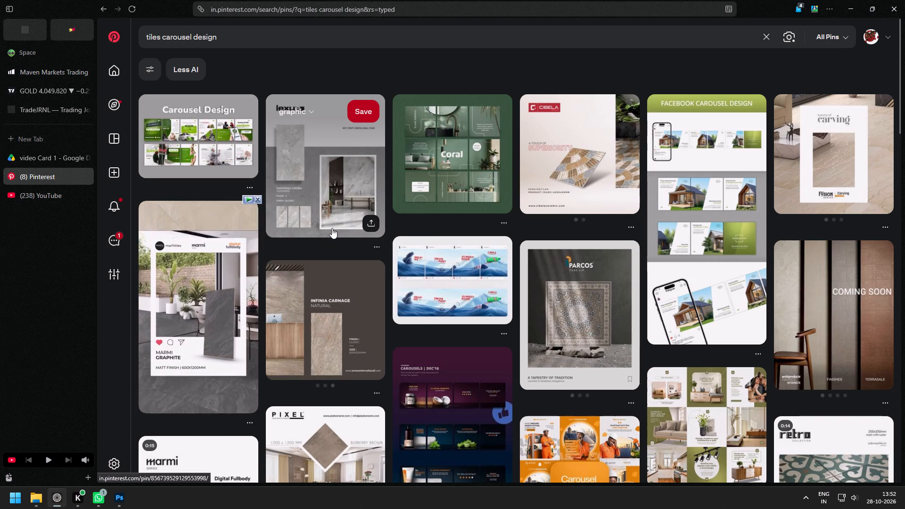
scroll(292, 287, up, 1)
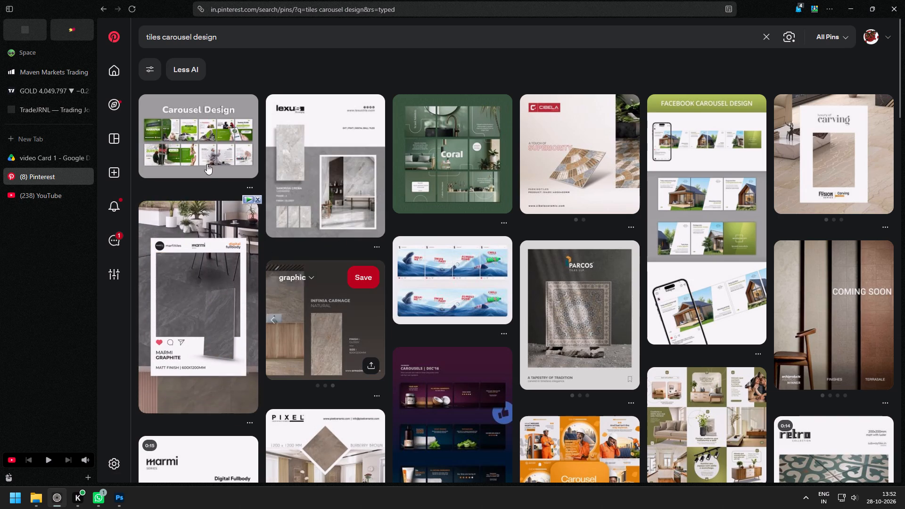
Open the "Carousel Design" pin with the green and white slide rows from the search results to view it.
click(194, 137)
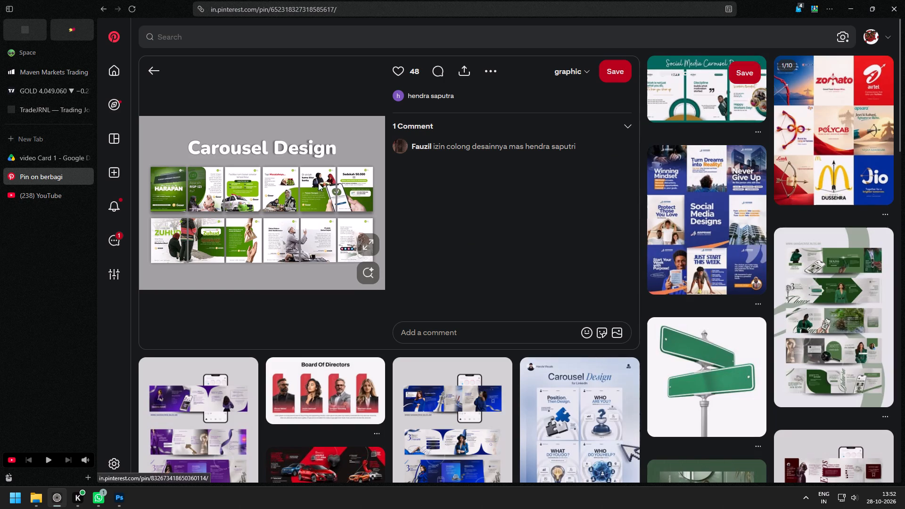
Switch to the "video Card 1" Google Drive folder and close its tab.
click(44, 150)
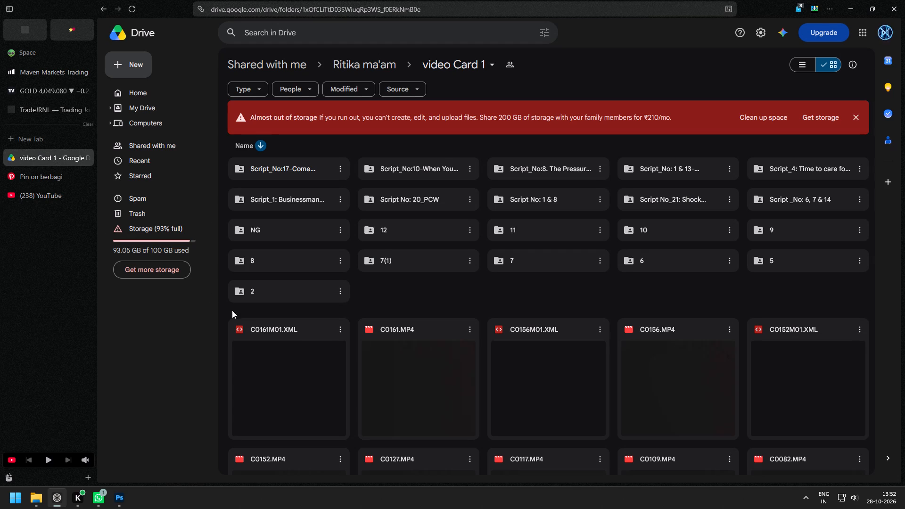
click(83, 153)
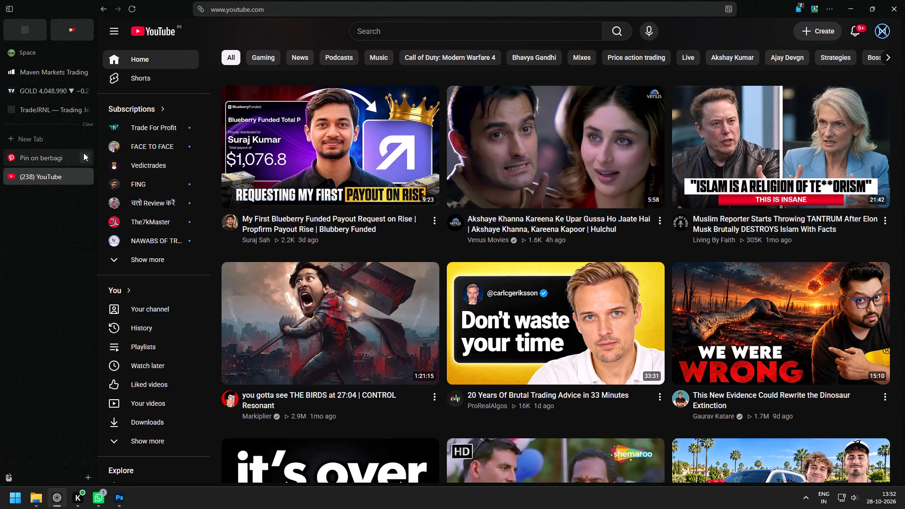
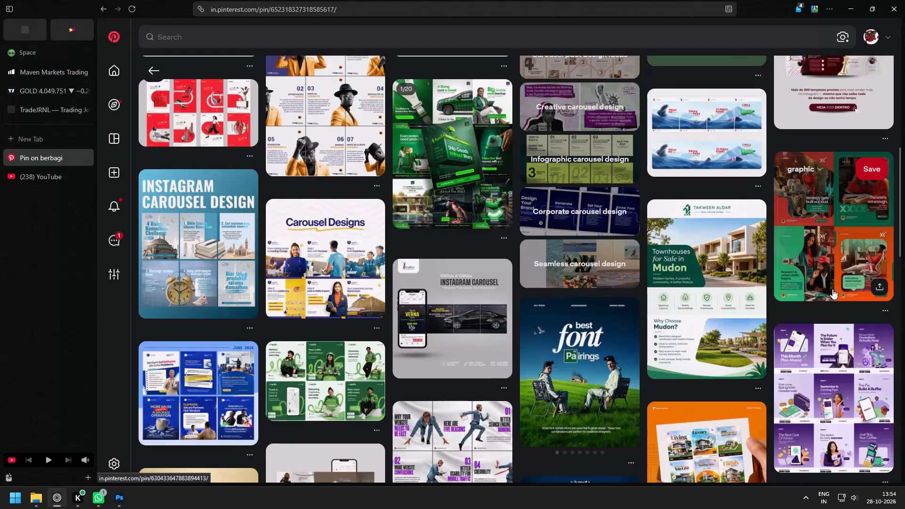
Look back over the related pins and the green Carousel Design pin on Pinterest for layout references.
scroll(424, 338, up, 1)
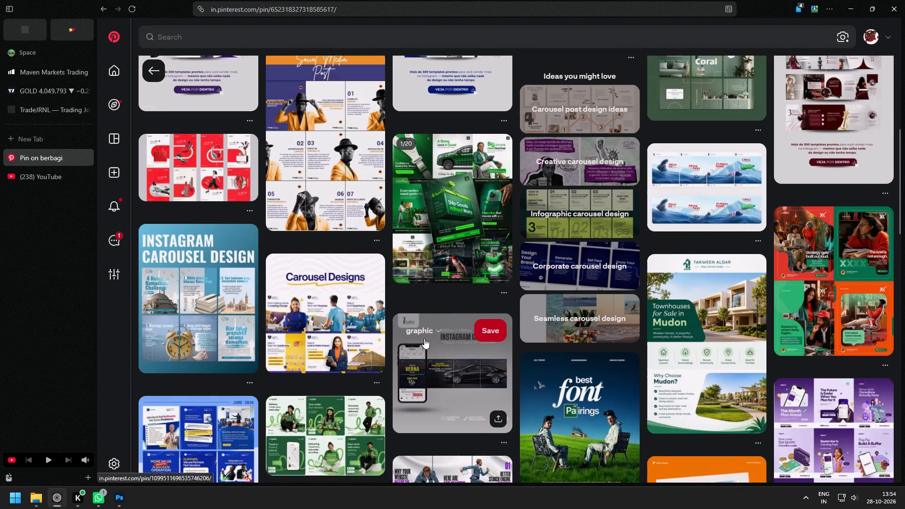
scroll(320, 377, up, 3)
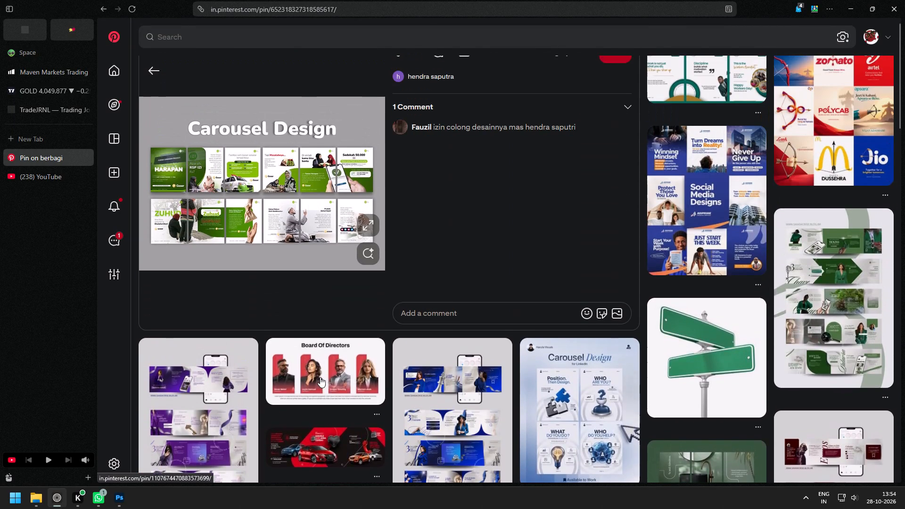
scroll(320, 377, up, 1)
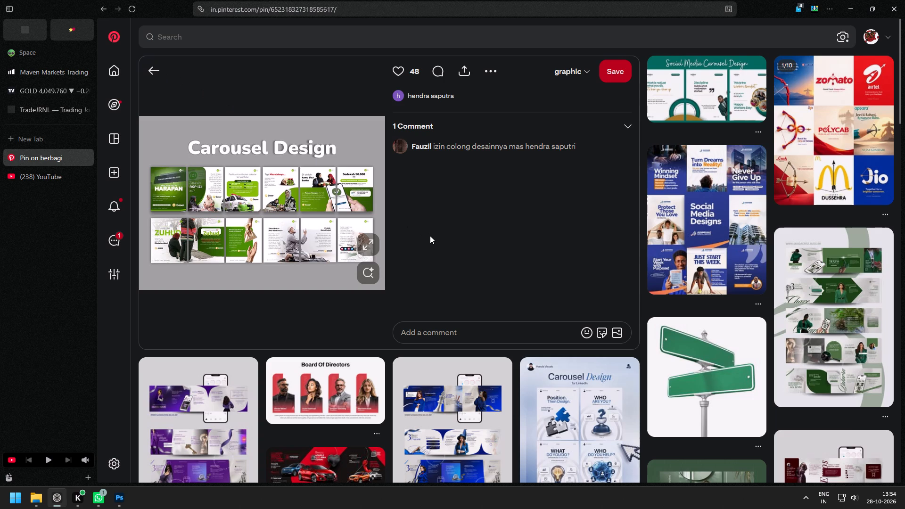
scroll(430, 236, up, 2)
Open the Diamond city BBSR spreadsheet's Nov-Dec2026 sheet and the linked content document for the 11/11/2026 Bhai dooj tile post.
click(152, 71)
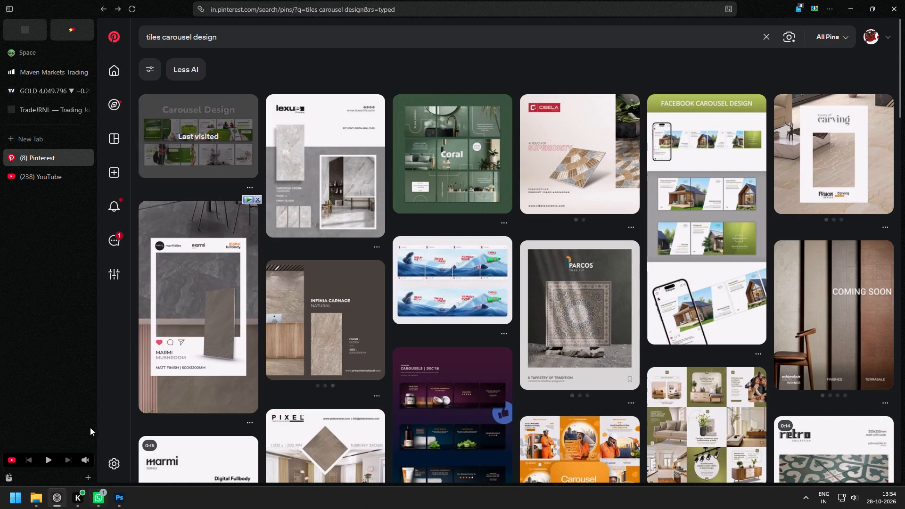
click(40, 144)
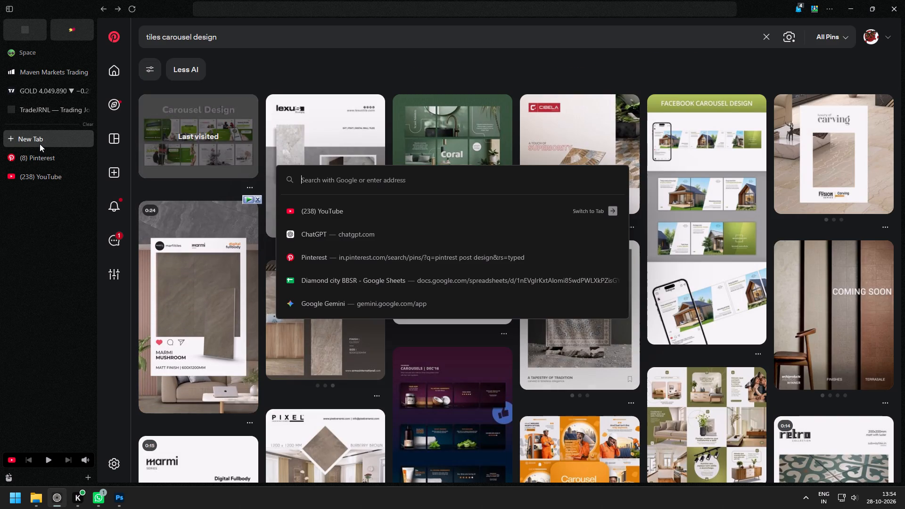
text(bs)
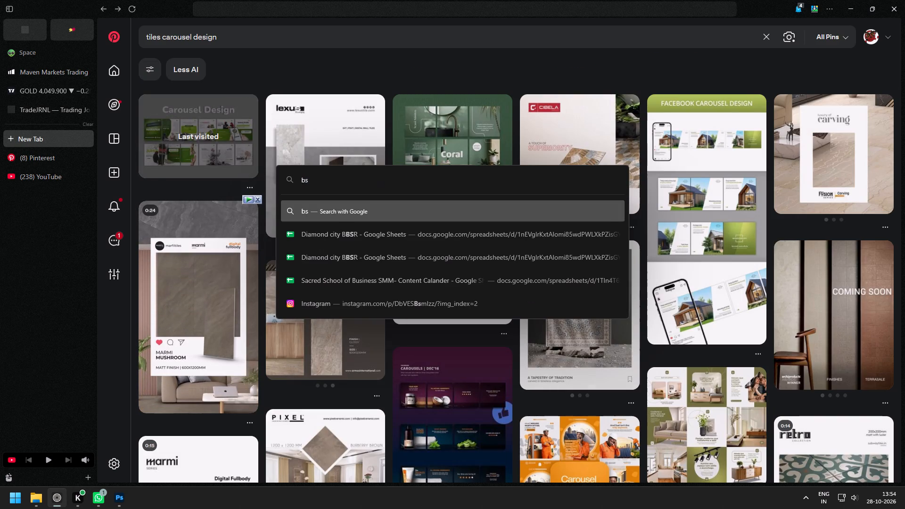
click(370, 232)
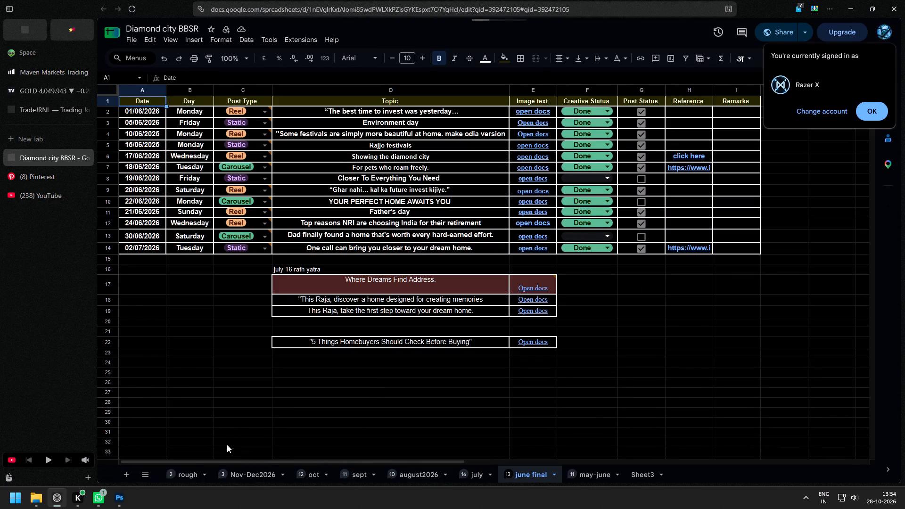
click(254, 476)
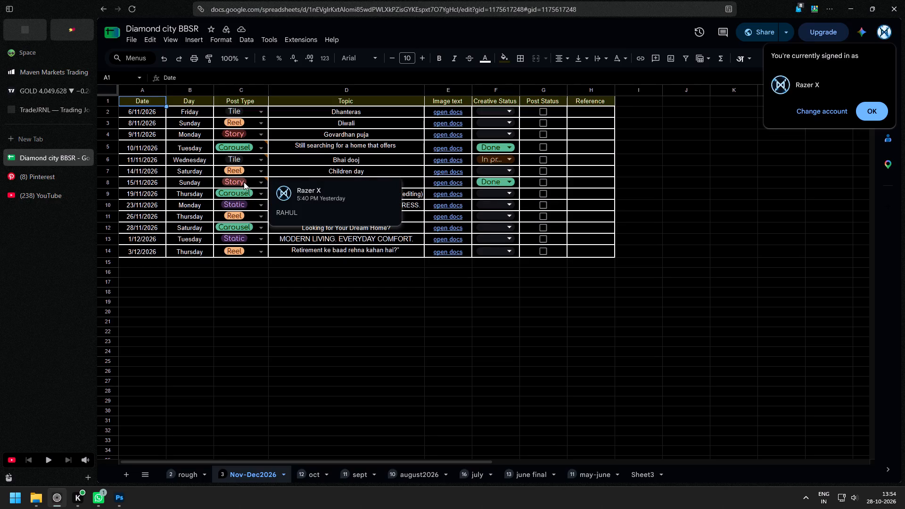
click(455, 158)
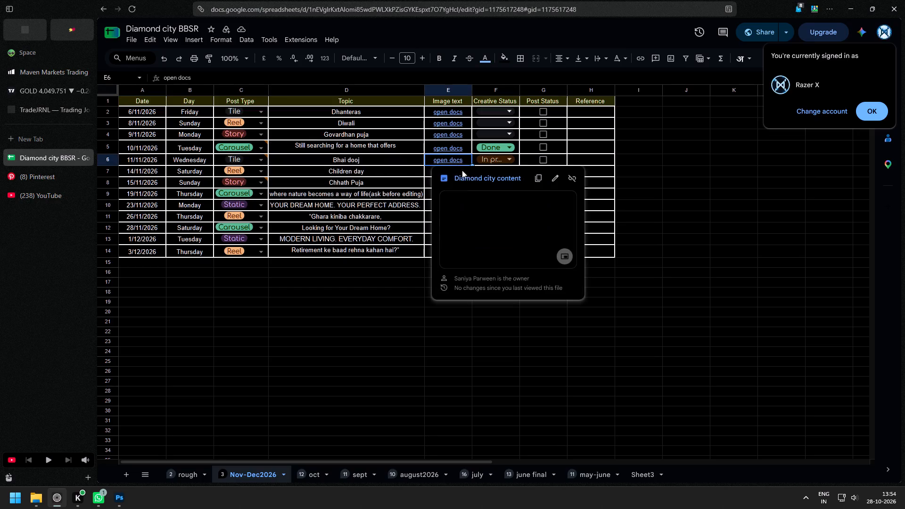
click(495, 176)
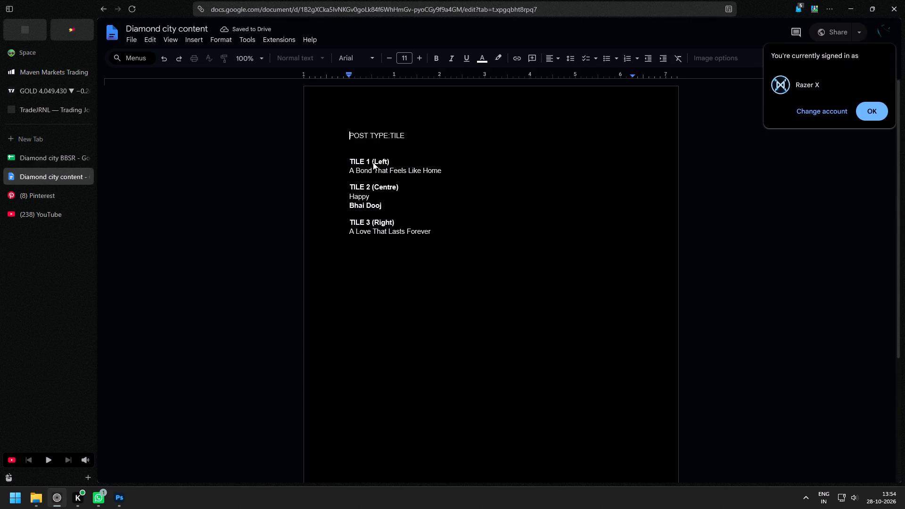
Copy "Bhai Dooj" from the TILE 2 text and search Pinterest for "Bhai Dooj design".
drag(342, 206, 355, 206)
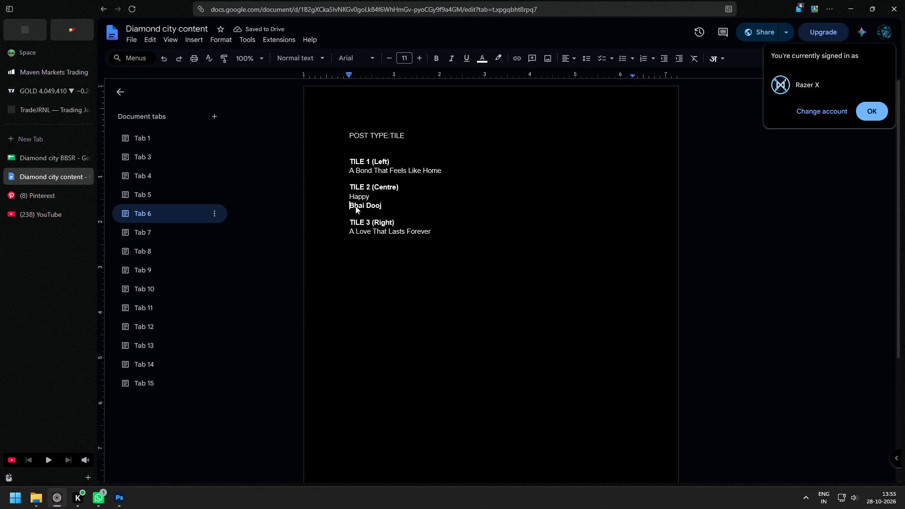
drag(355, 206, 387, 206)
key(ctrl+c)
click(44, 197)
click(291, 28)
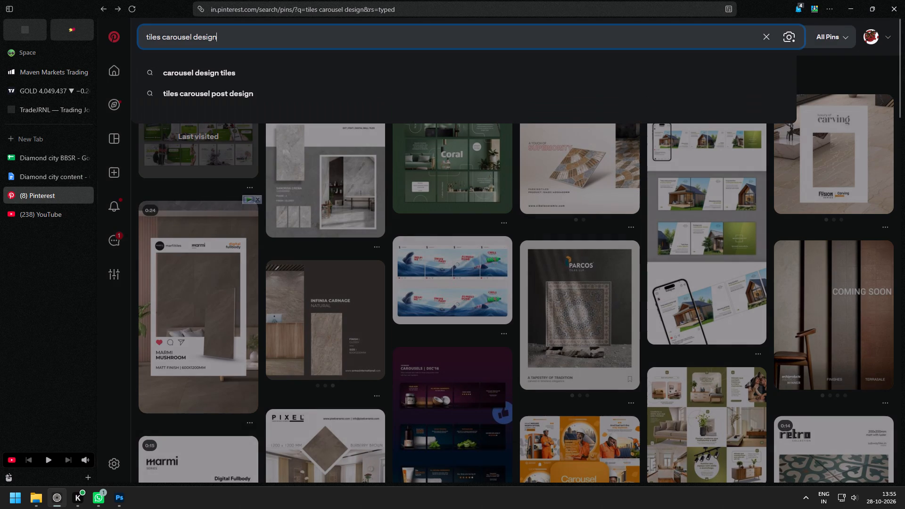
drag(193, 38, 125, 41)
key(ctrl+v)
key(Return)
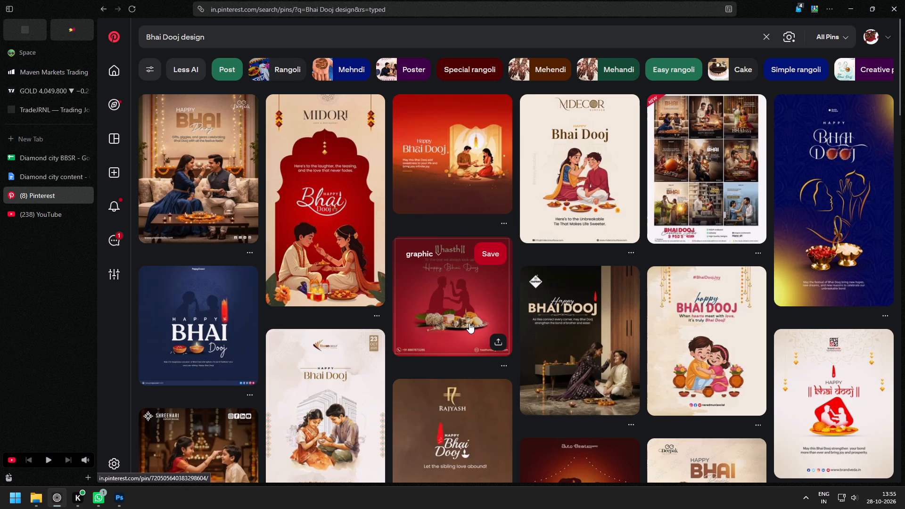
Open the Tileprint Bhai Dooj pin with the dark wooden interior and examine the related designs for a suitable reference.
scroll(469, 323, down, 1)
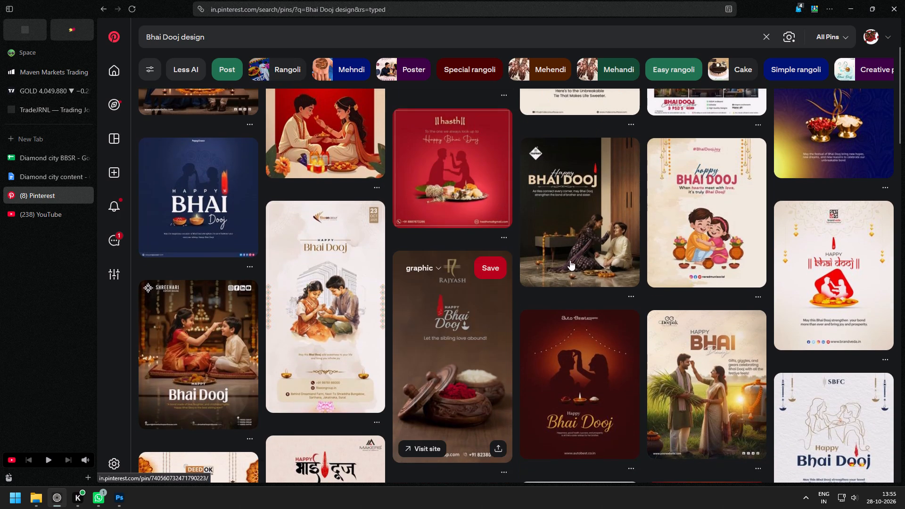
click(597, 210)
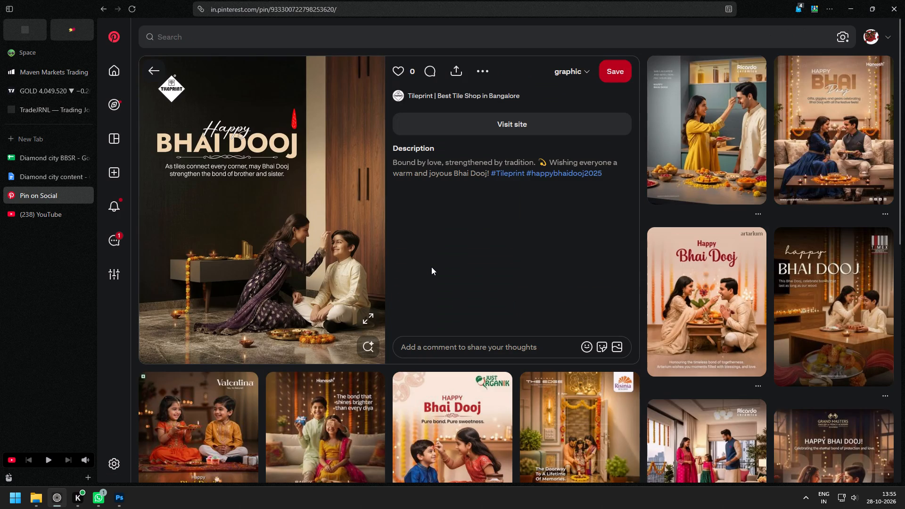
scroll(431, 267, down, 1)
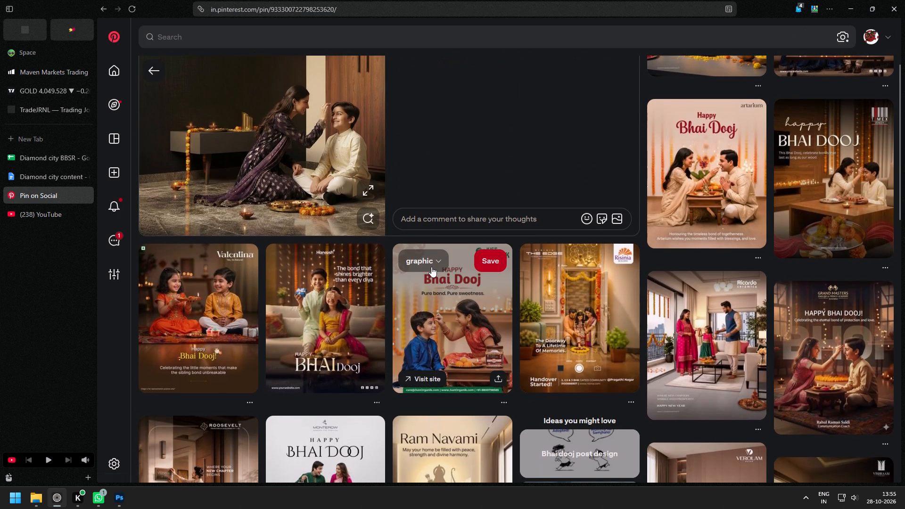
scroll(431, 267, up, 1)
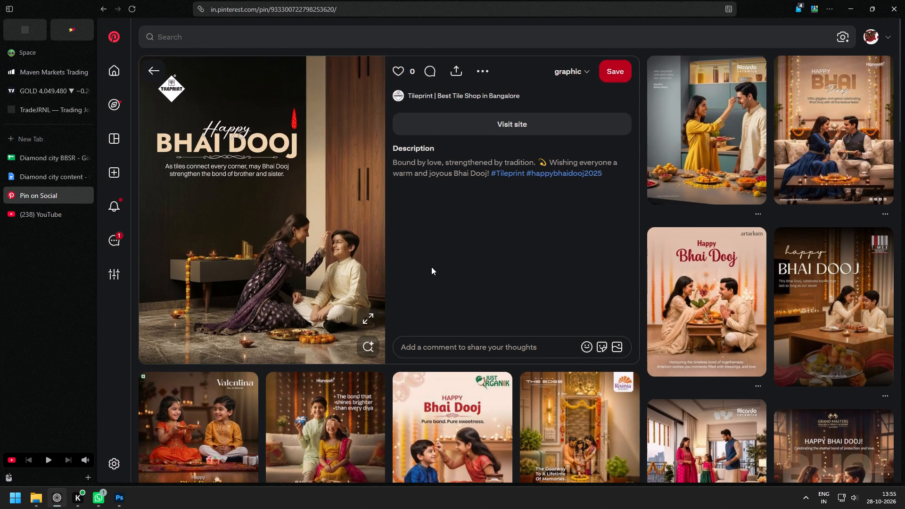
scroll(431, 267, down, 2)
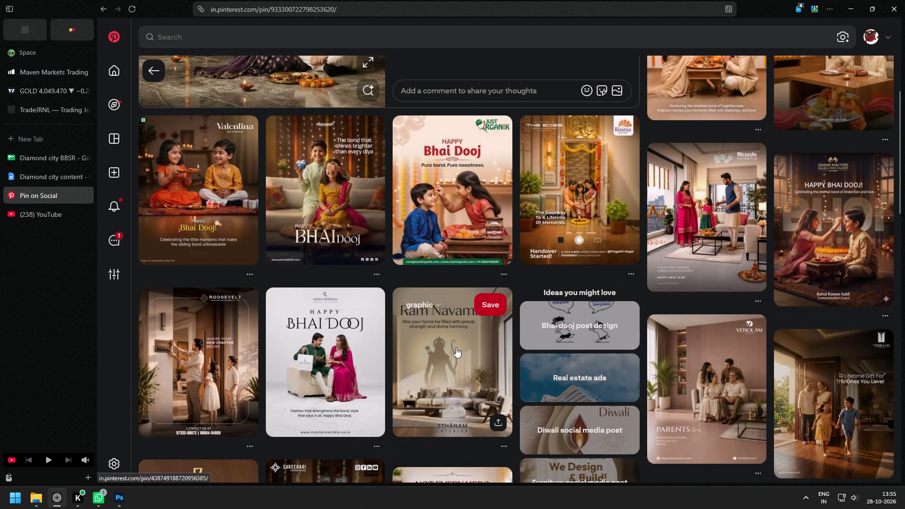
scroll(456, 347, up, 3)
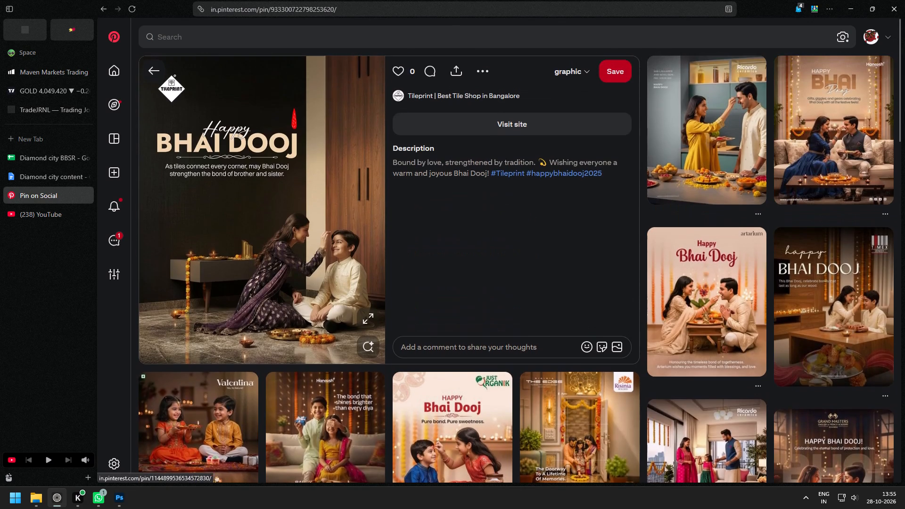
scroll(456, 347, down, 5)
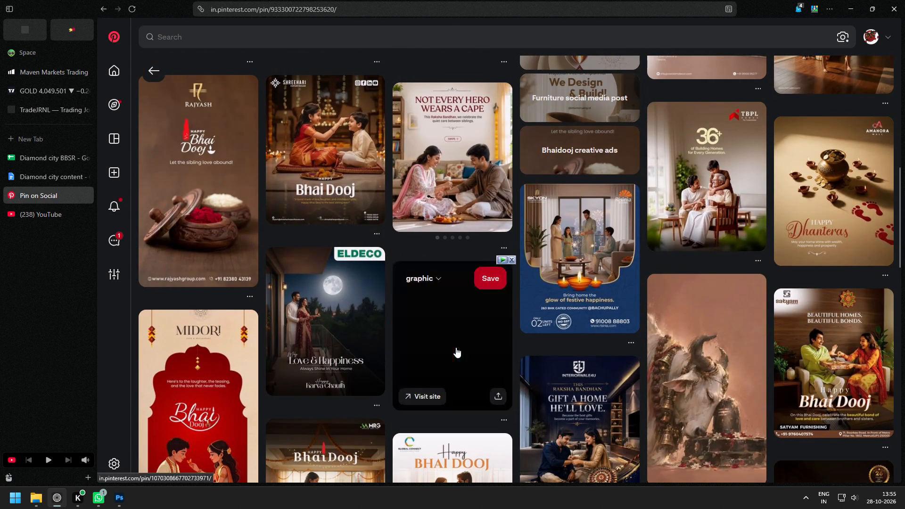
scroll(456, 347, down, 1)
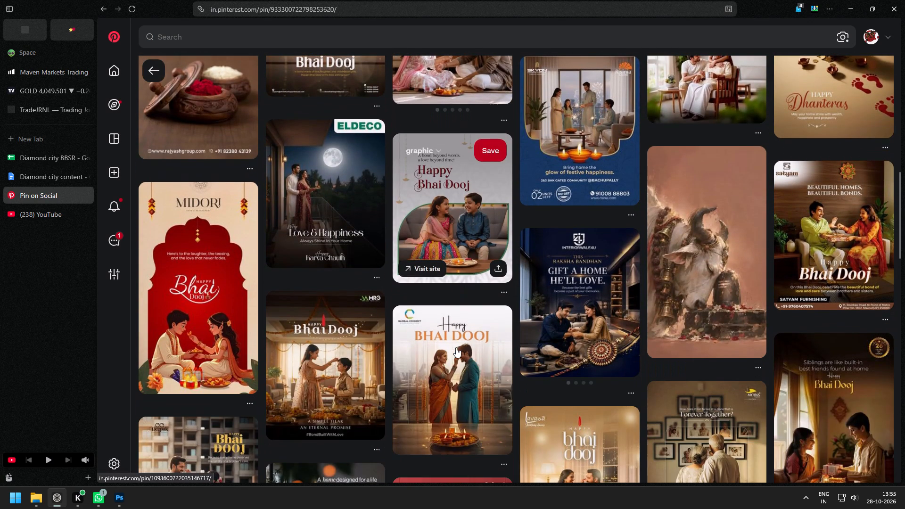
scroll(456, 347, down, 2)
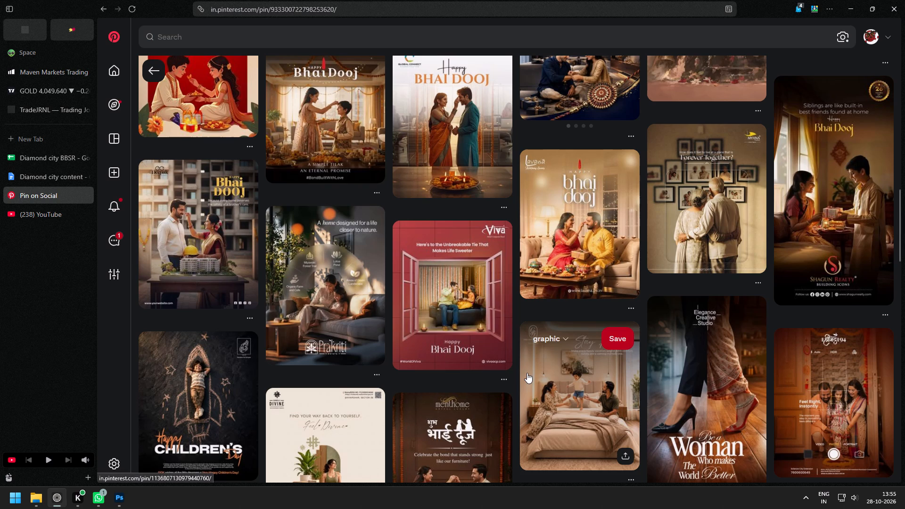
scroll(527, 373, up, 11)
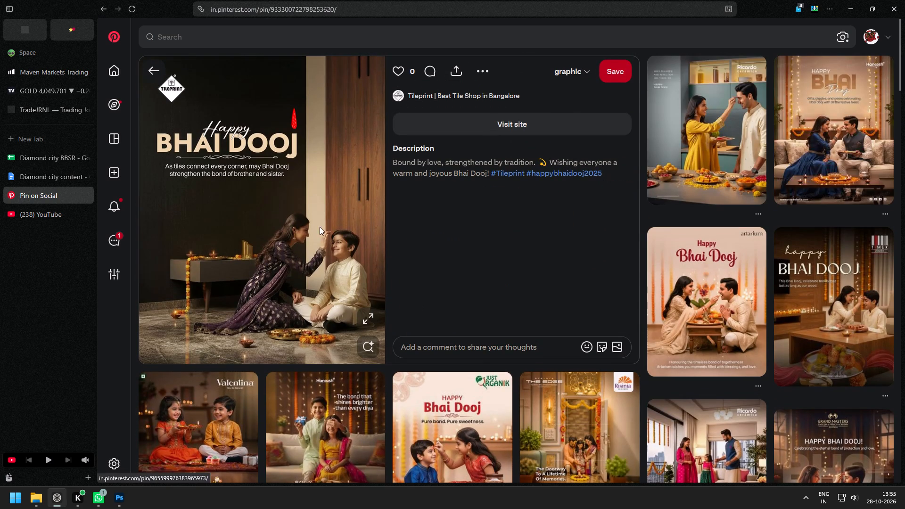
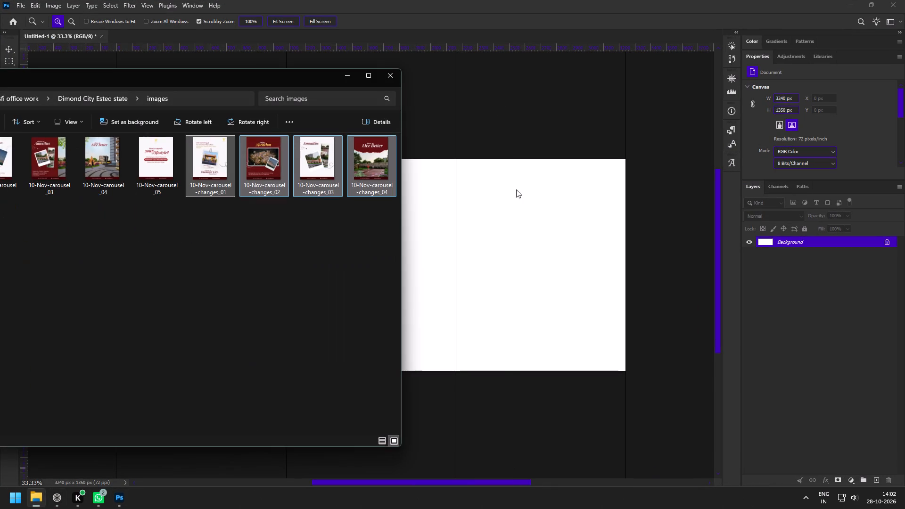
drag(224, 78, 781, 62)
click(401, 189)
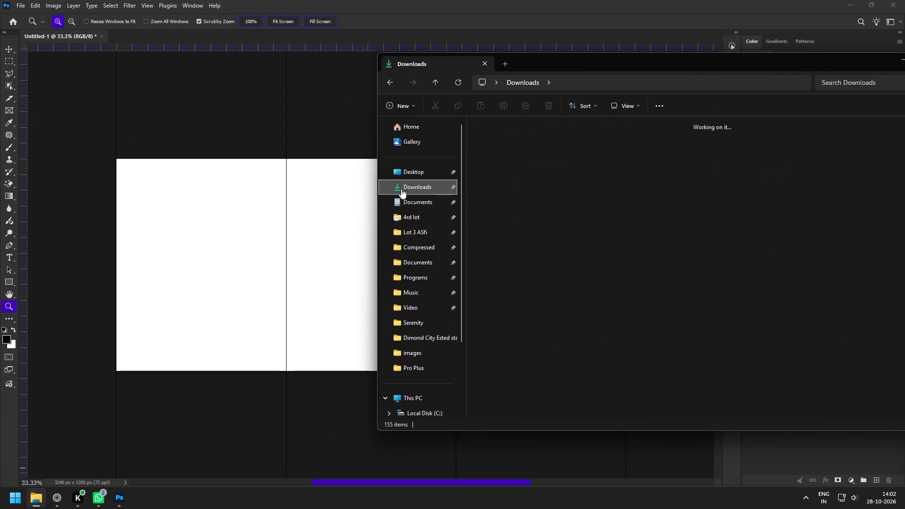
click(540, 176)
drag(541, 207, 224, 196)
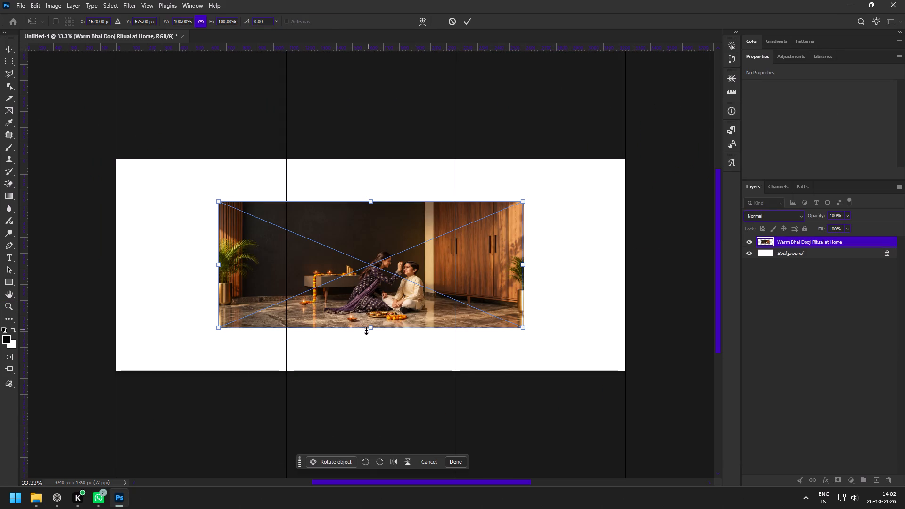
alt+drag(366, 330, 362, 372)
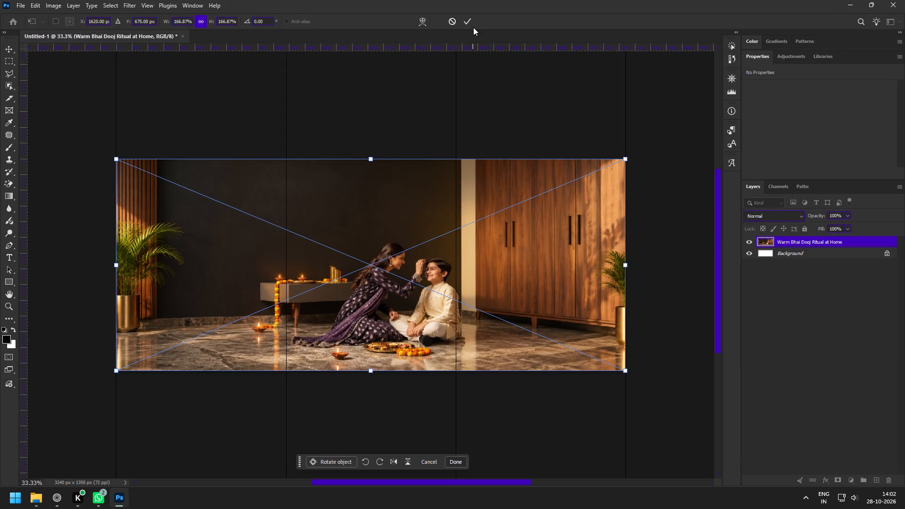
click(472, 19)
Stretch the placed image downward past the canvas's bottom edge, to a height of about 1437 px.
key(z)
drag(151, 231, 170, 243)
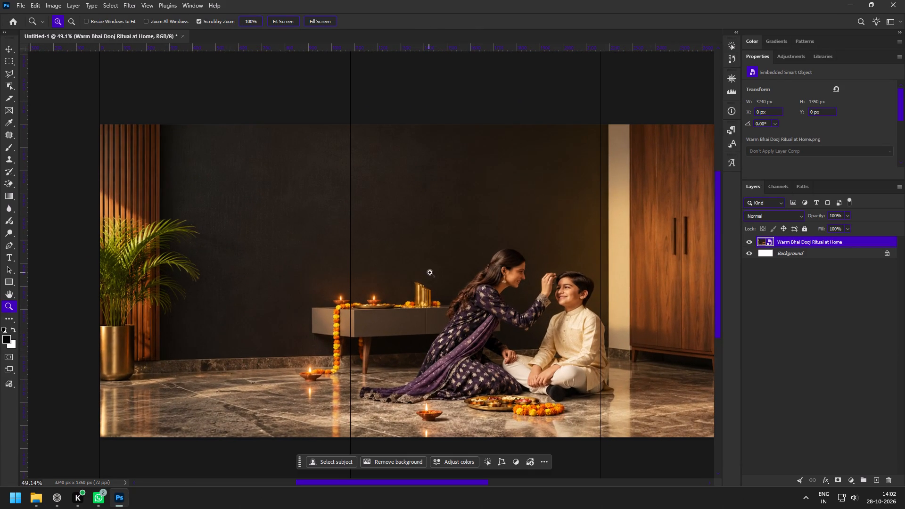
key(space)
key(space)
key(space)
key(space)
key(space)
drag(540, 304, 390, 226)
key(v)
click(369, 310)
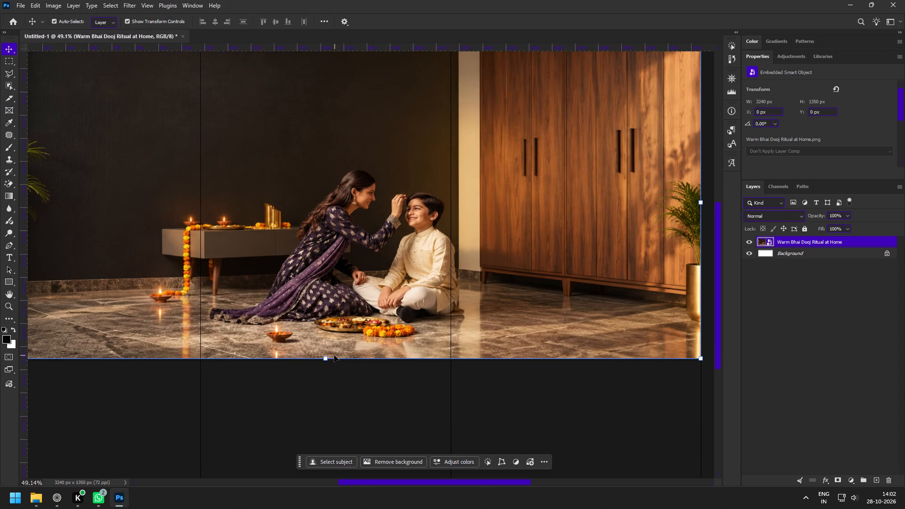
drag(328, 360, 320, 388)
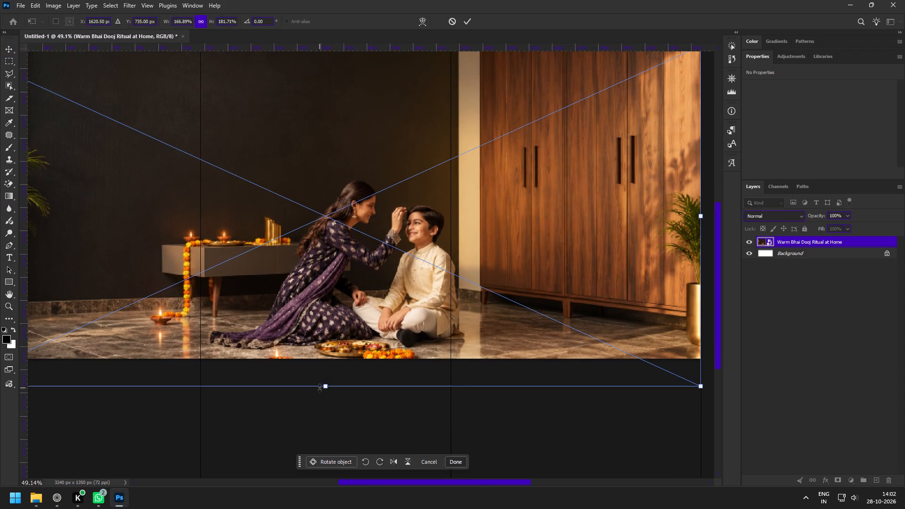
shift+drag(326, 388, 325, 373)
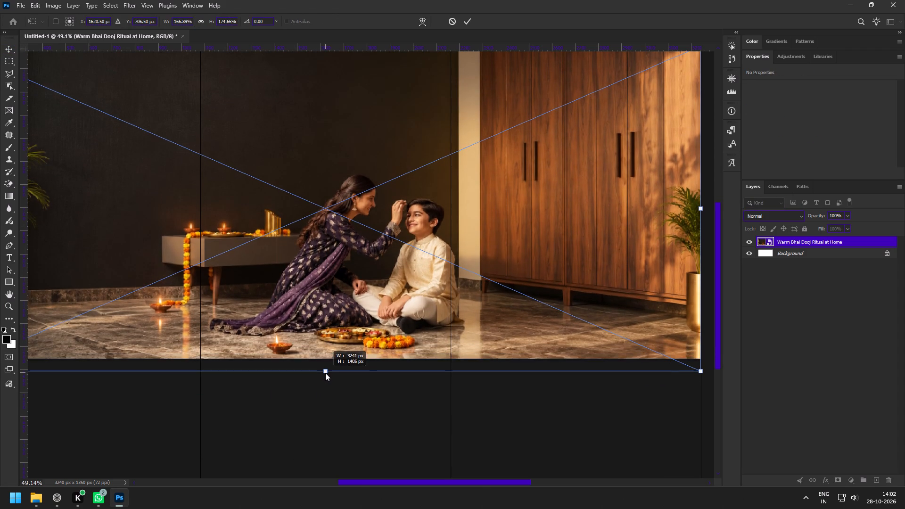
shift+drag(325, 373, 325, 381)
click(472, 22)
Move the stretched image up to about Y -43 px, keeping X at 0 px.
key(z)
drag(467, 189, 441, 184)
drag(388, 174, 405, 198)
key(v)
shift+drag(436, 255, 428, 256)
drag(444, 258, 437, 260)
drag(446, 265, 456, 266)
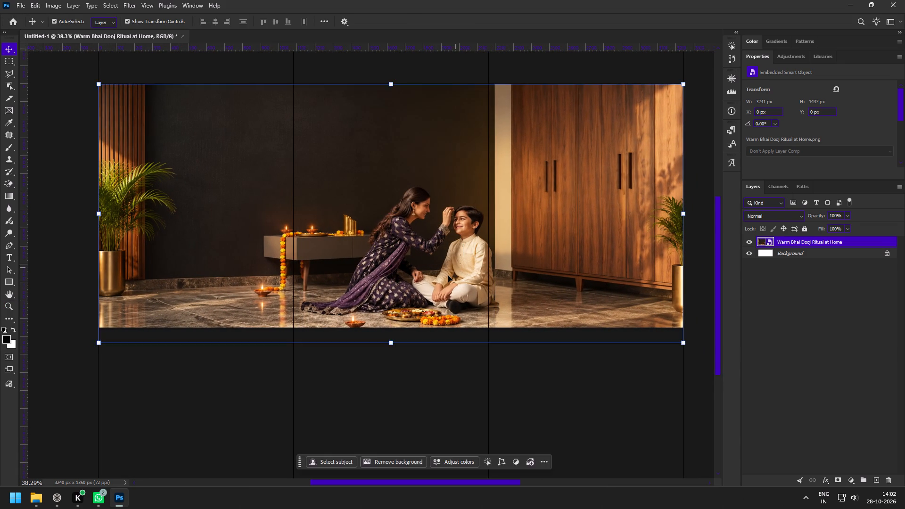
drag(447, 278, 447, 269)
Examine the brother and sister and the rest of the scene against the three tile guides.
key(z)
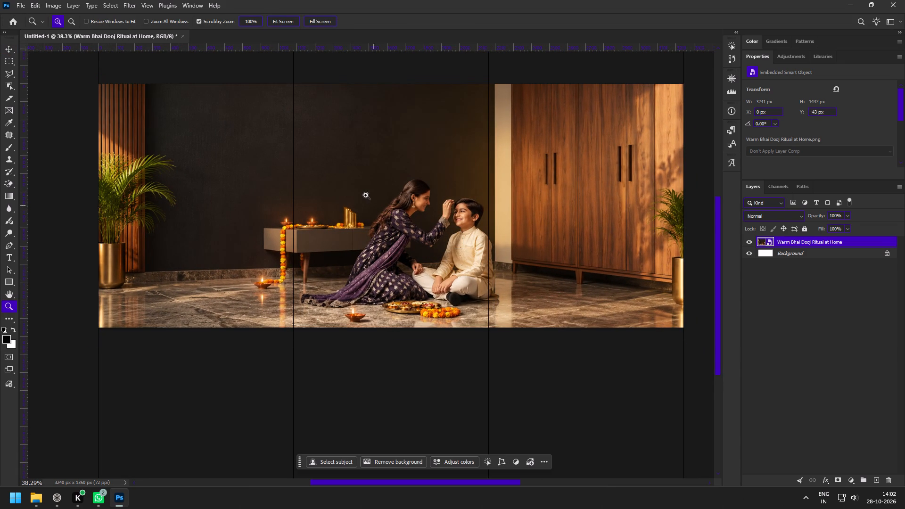
drag(366, 195, 382, 208)
drag(512, 152, 527, 188)
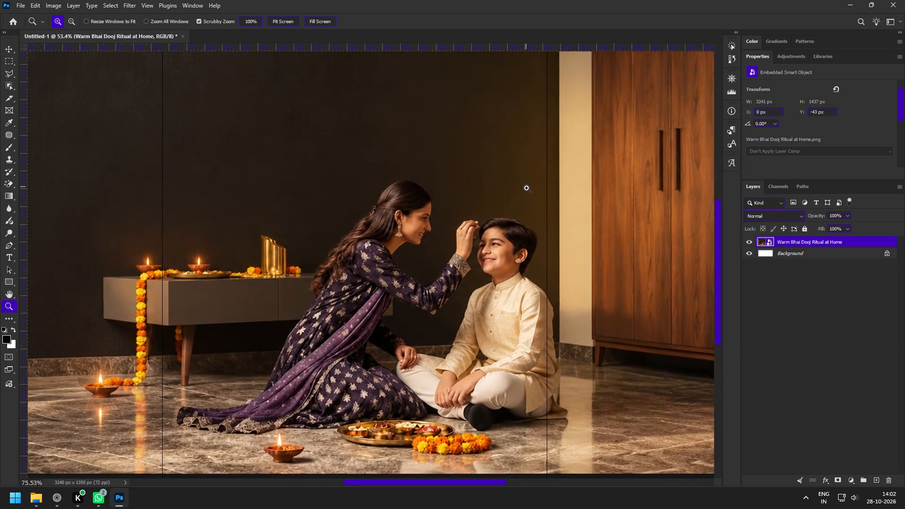
drag(527, 188, 510, 191)
key(space)
key(space)
key(space)
key(space)
key(space)
key(space)
key(space)
key(space)
key(space)
key(space)
key(space)
key(space)
key(space)
key(space)
drag(335, 178, 429, 242)
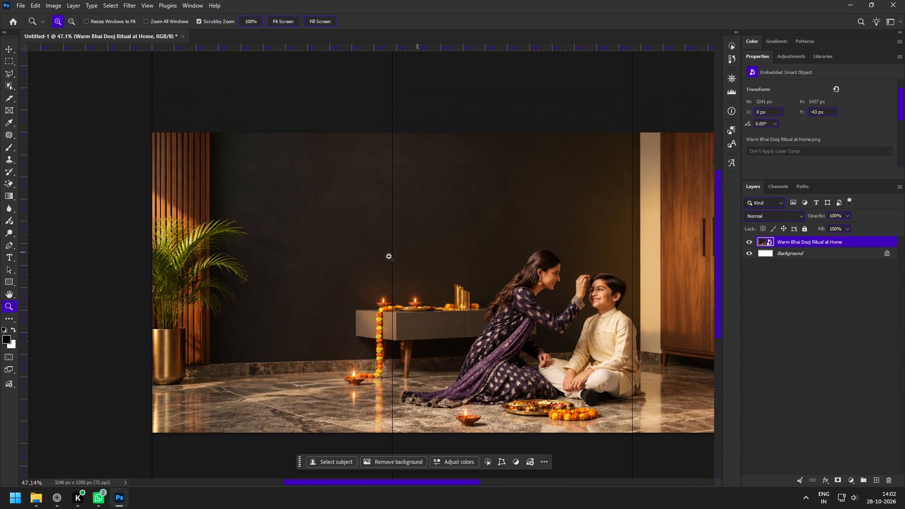
key(space)
key(space)
key(space)
key(space)
drag(448, 263, 380, 248)
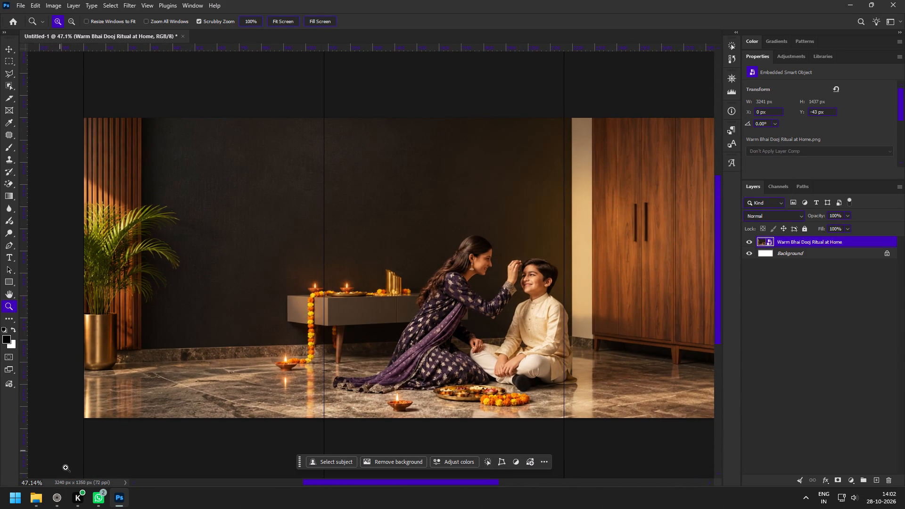
Copy the Tile 1 line "A Bond That Feels Like Home" from the Diamond city content document.
click(61, 503)
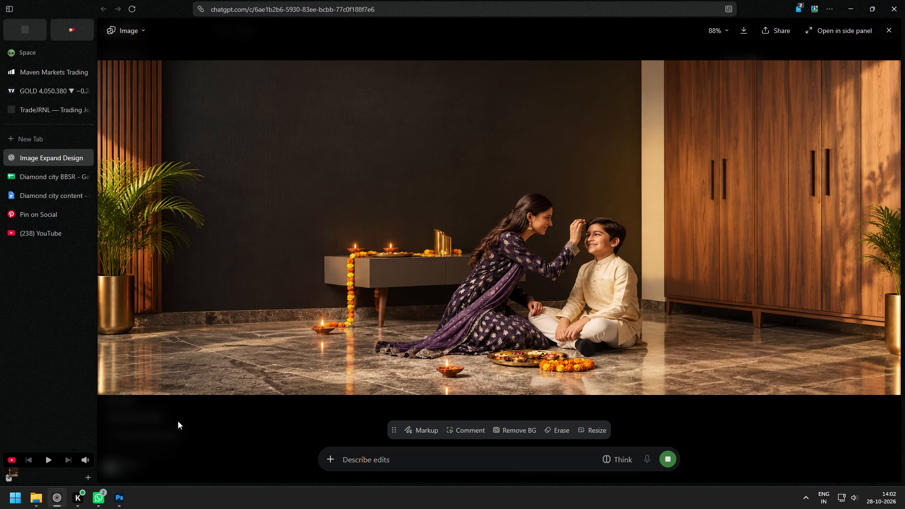
click(239, 432)
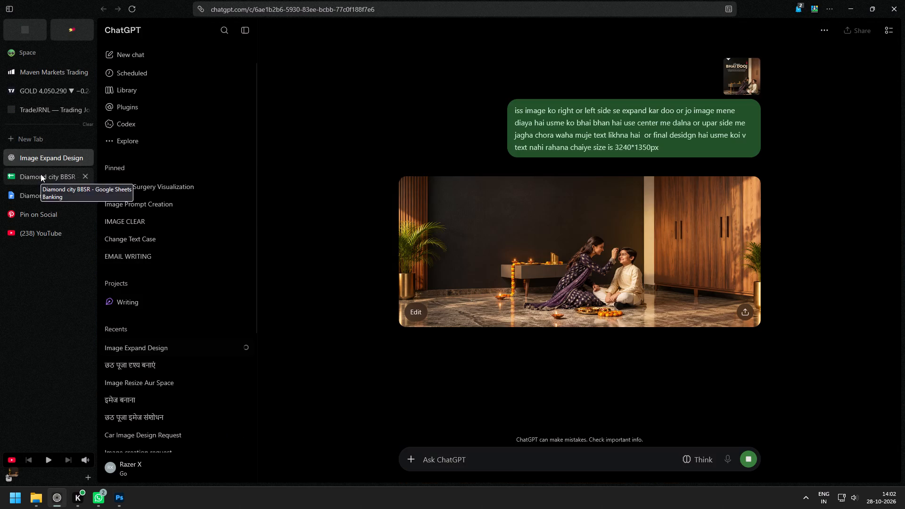
click(41, 191)
drag(335, 172, 498, 175)
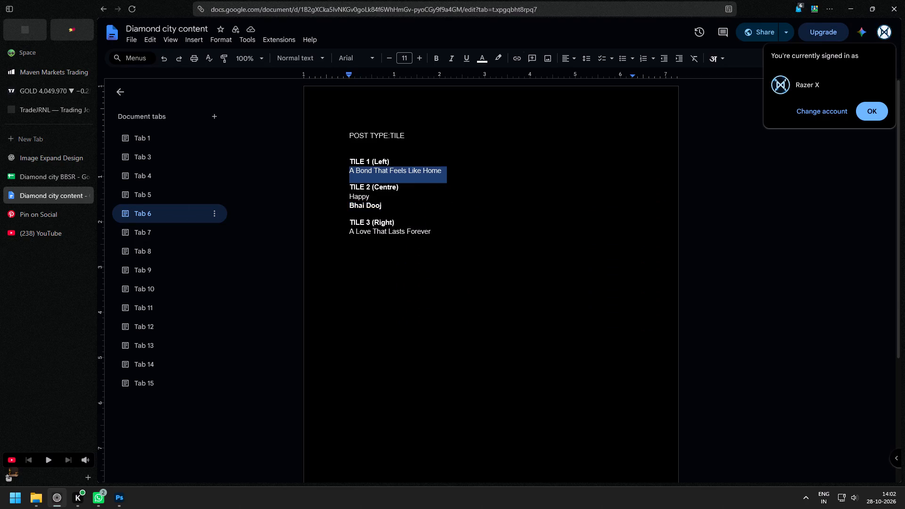
key(ctrl+c)
Add the copied "A Bond That Feels Like Home" as a single text line on the dark wall, starting in the first tile in Photoshop.
click(118, 508)
key(z)
drag(148, 151, 159, 162)
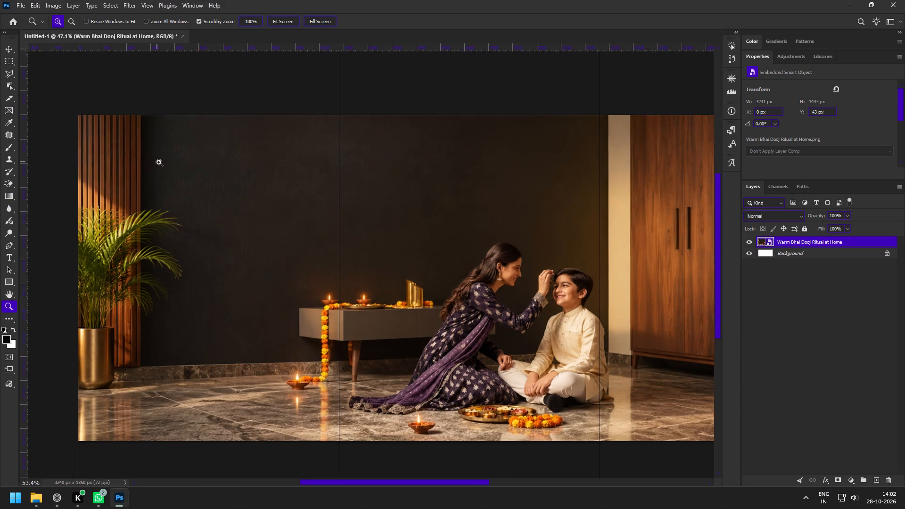
drag(159, 162, 165, 169)
key(space)
key(space)
key(space)
drag(239, 204, 350, 205)
key(t)
click(314, 182)
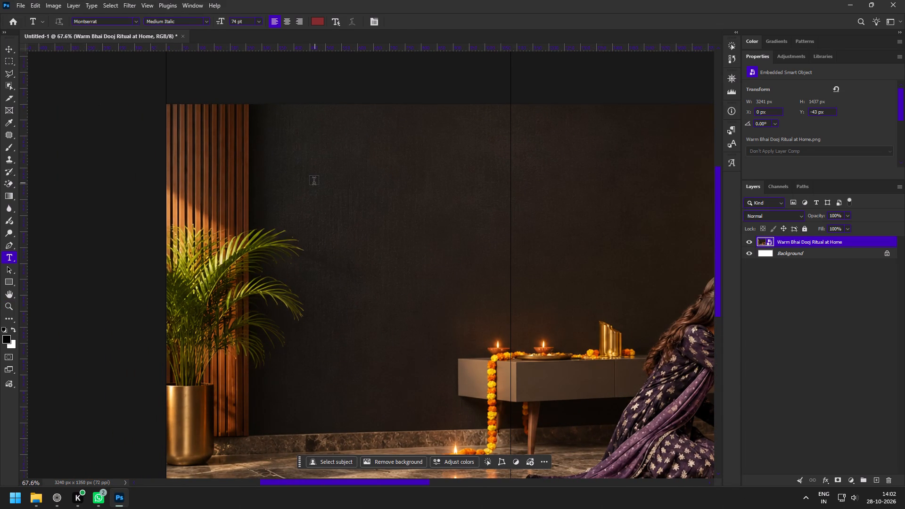
key(ctrl+v)
key(BackSpace)
key(ctrl+Return)
key(v)
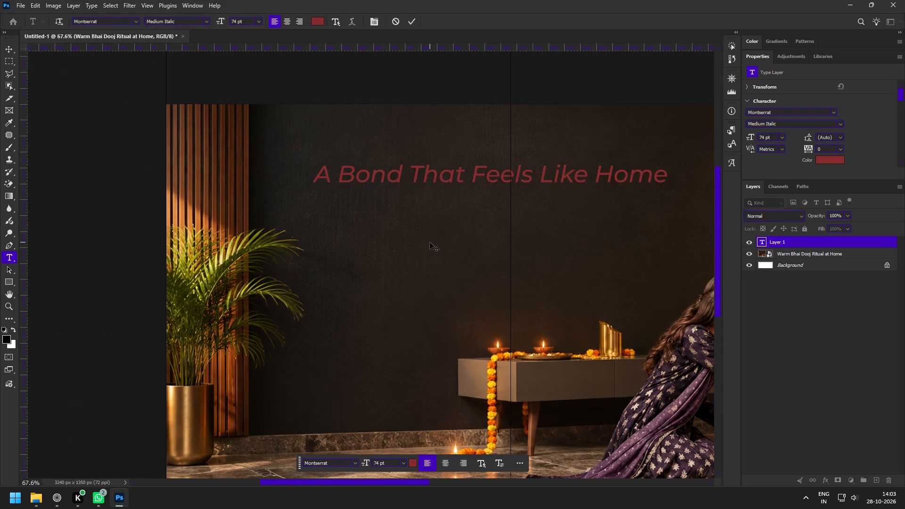
Set the colour of the "A Bond That Feels Like Home" text to white (ffffff).
click(819, 156)
drag(580, 299, 493, 233)
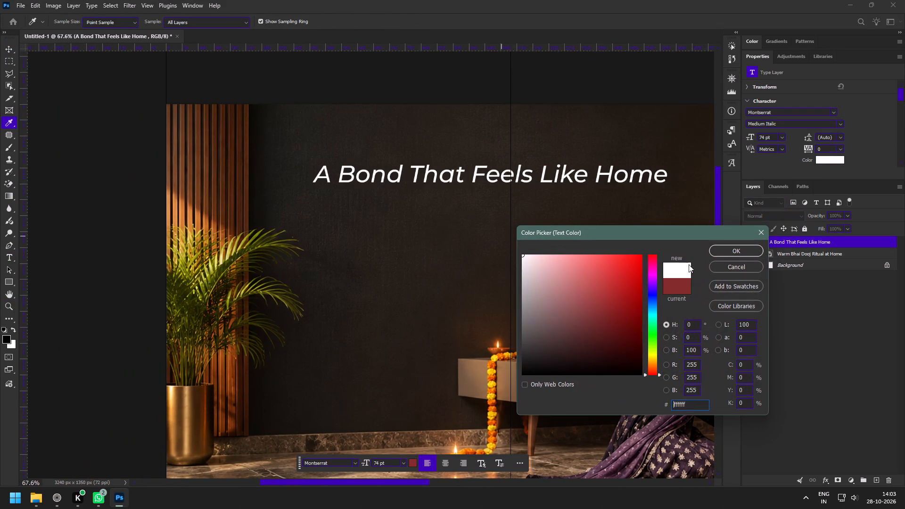
click(726, 251)
key(v)
key(space)
key(space)
key(space)
drag(489, 197, 411, 183)
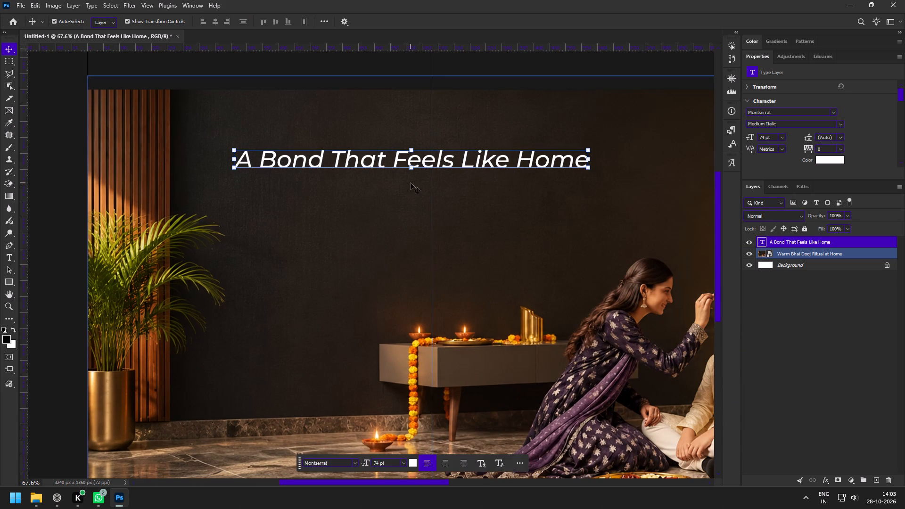
Split "Like Home" out of the heading into its own text layer, placed lower on the dark wall in the first tile.
click(461, 157)
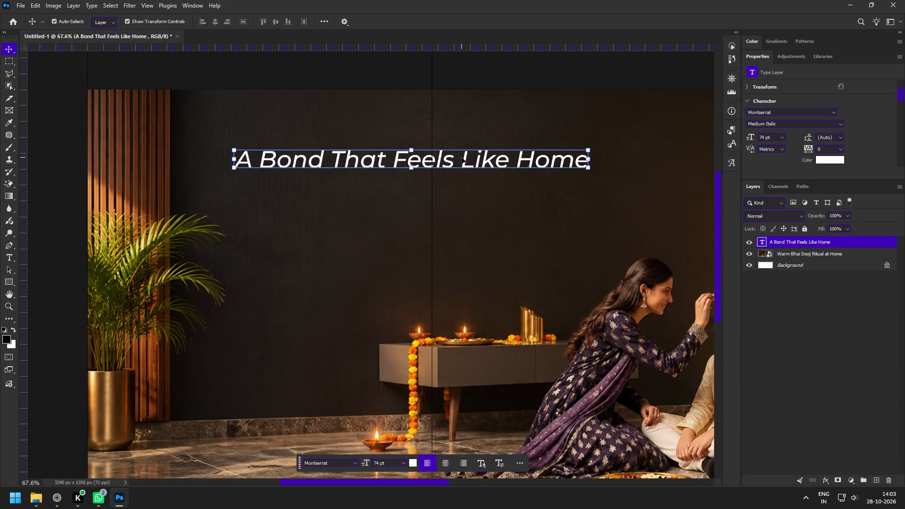
double_click(461, 157)
drag(460, 162, 672, 167)
key(ctrl+x)
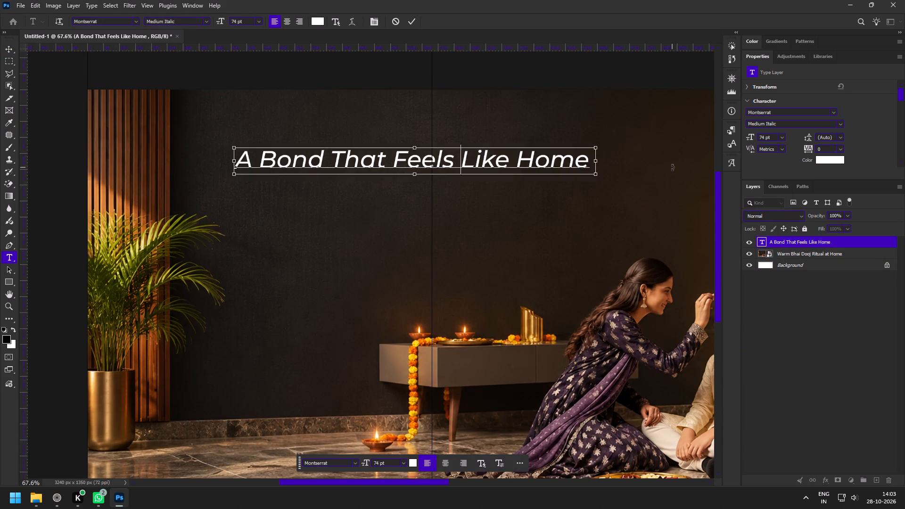
key(BackSpace)
key(ctrl+Return)
alt+drag(305, 163, 286, 283)
double_click(286, 283)
key(ctrl+v)
key(ctrl+Return)
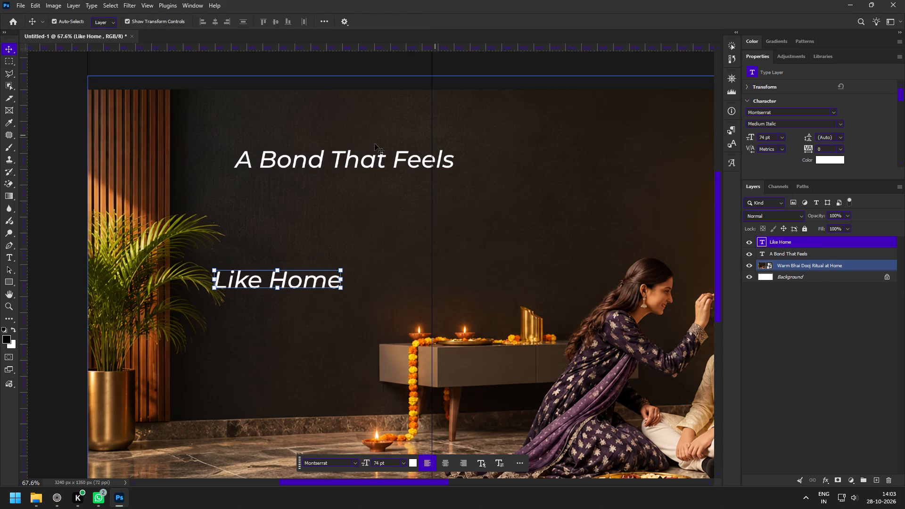
Split "Feels" out of the heading into its own text layer between "A Bond That" and "Like Home".
click(316, 156)
double_click(391, 159)
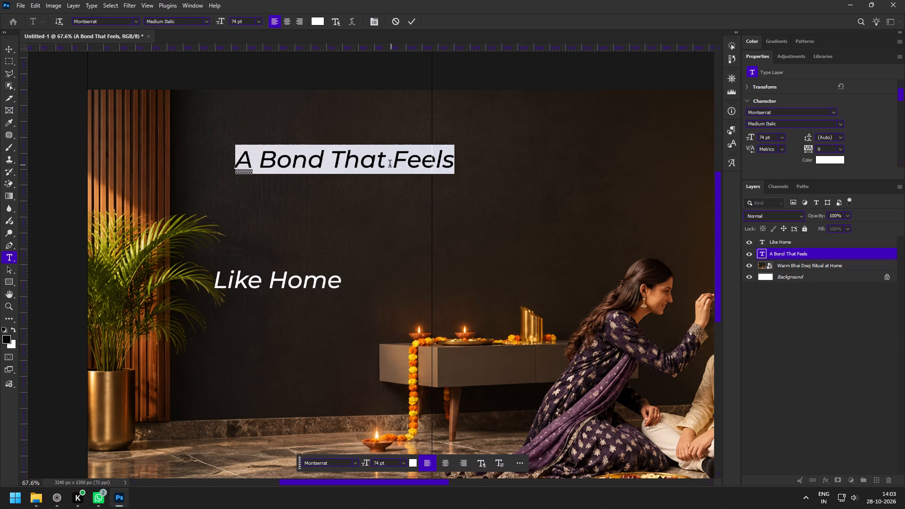
drag(387, 164, 557, 165)
key(ctrl+x)
key(ctrl+Return)
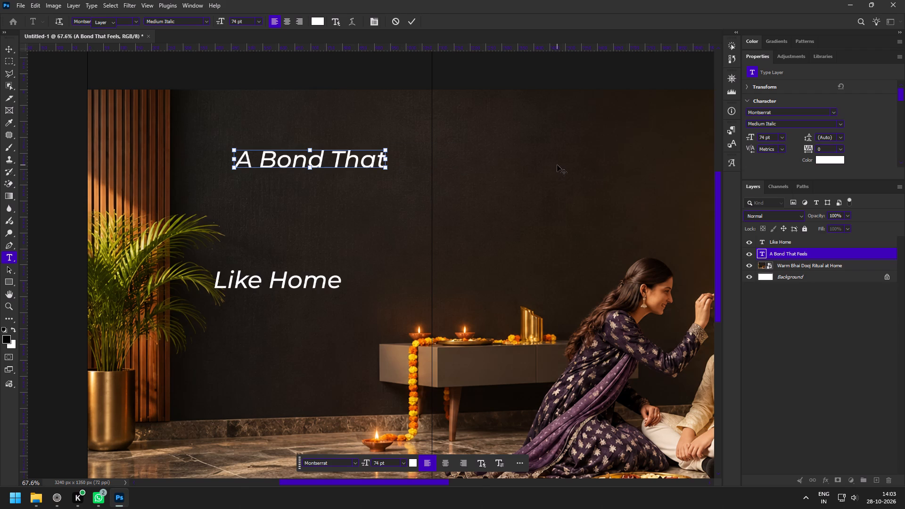
alt+drag(287, 163, 286, 206)
double_click(286, 206)
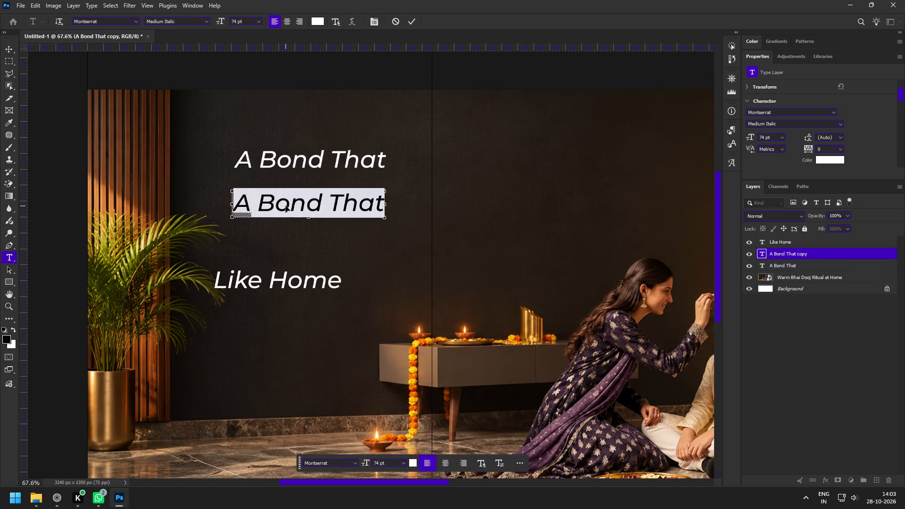
key(ctrl+v)
key(ctrl+Return)
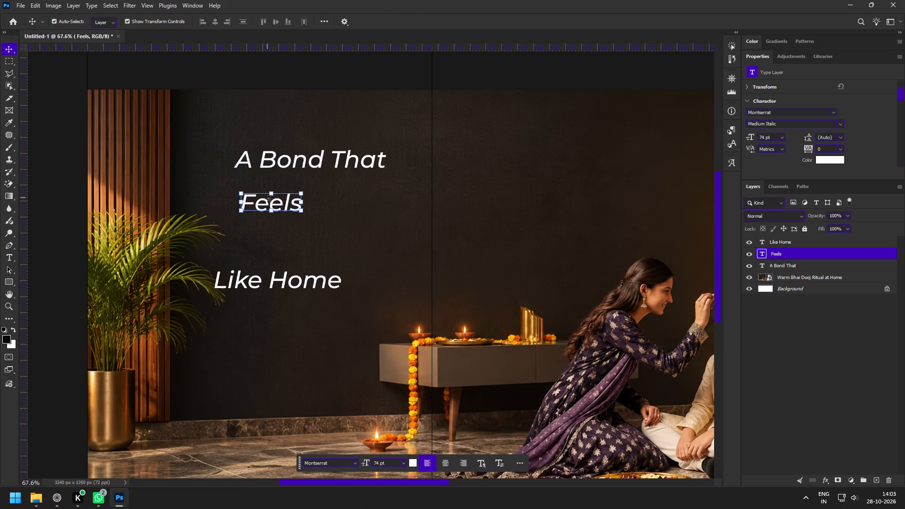
Enlarge "Feels" to about 143 pt and move it close beneath "A Bond That", offset slightly towards the wood panelling.
drag(304, 205, 362, 202)
drag(357, 208, 318, 193)
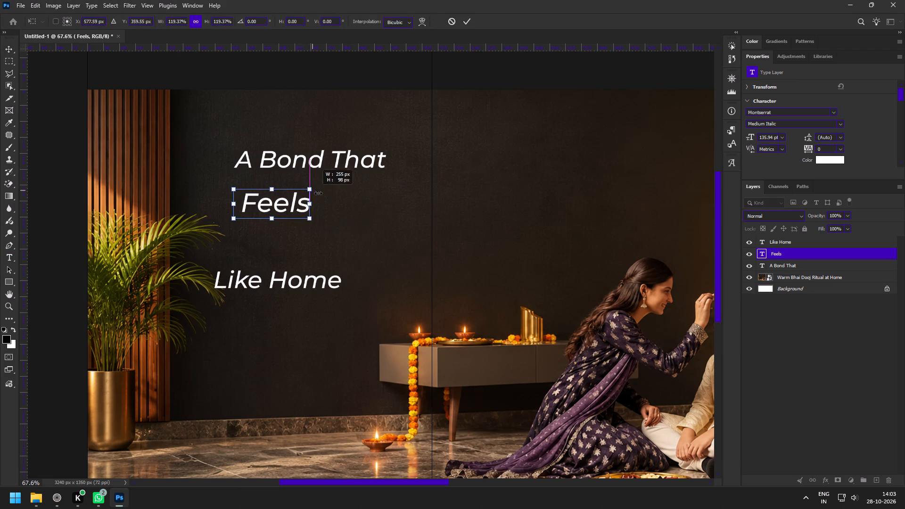
drag(318, 193, 364, 200)
drag(337, 209, 300, 188)
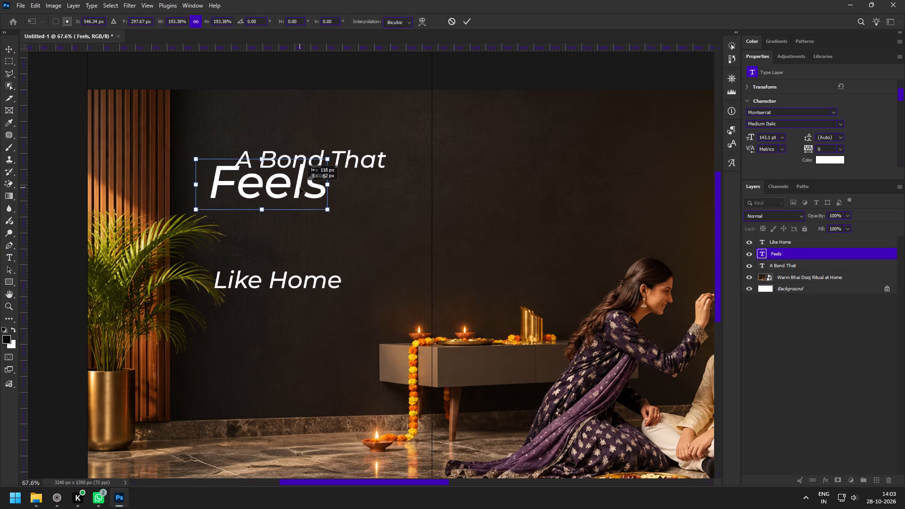
drag(300, 188, 293, 187)
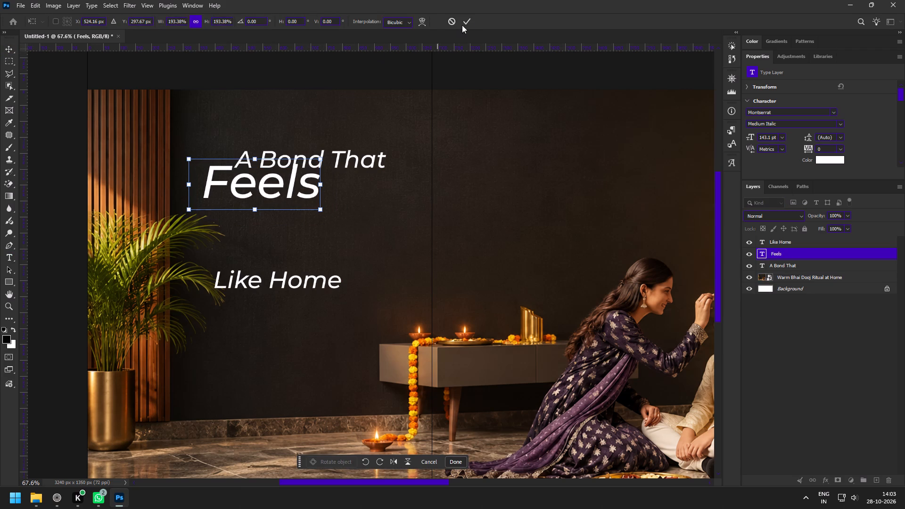
key(ctrl+z)
drag(318, 214, 281, 199)
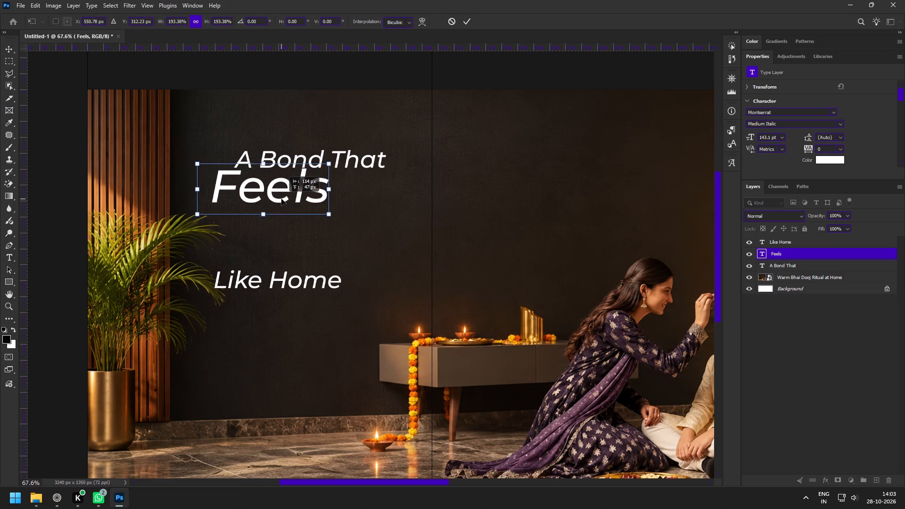
drag(281, 199, 277, 197)
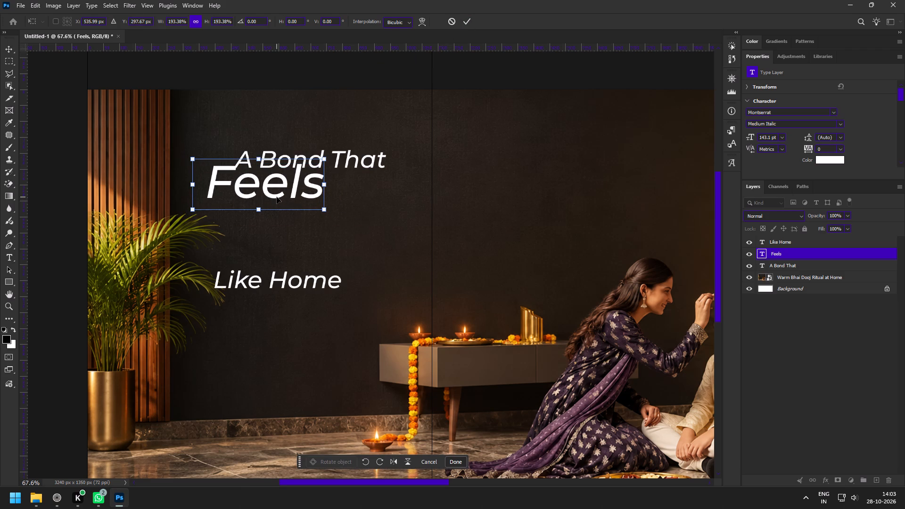
Nudge the enlarged "Feels" down to about Y 320 px so it sits just beneath "A Bond That", and apply the transform.
key(Down)
key(Down)
key(Down)
key(Down)
key(Down)
key(Down)
key(Down)
key(Down)
key(Down)
key(Down)
key(Down)
key(Down)
key(Down)
key(Down)
key(Down)
key(Down)
key(Down)
key(Down)
key(Down)
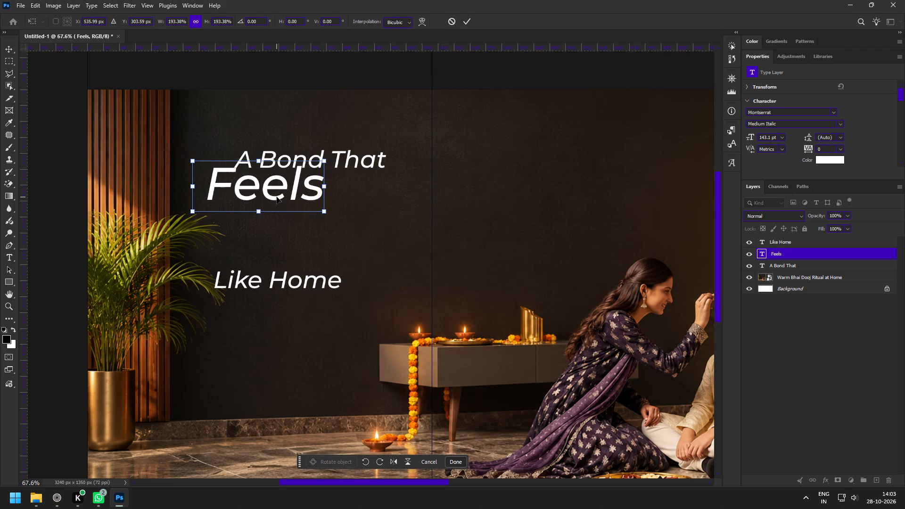
key(Up)
key(Up)
key(Up)
key(Up)
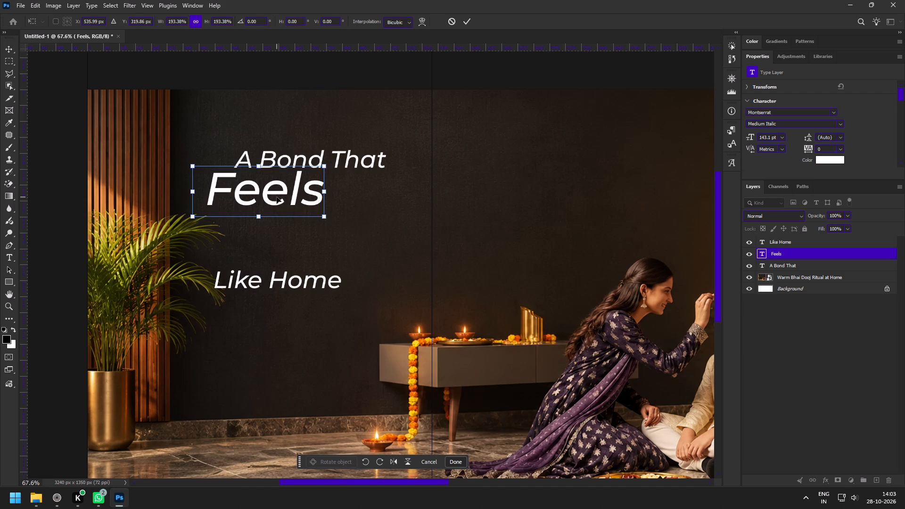
click(460, 18)
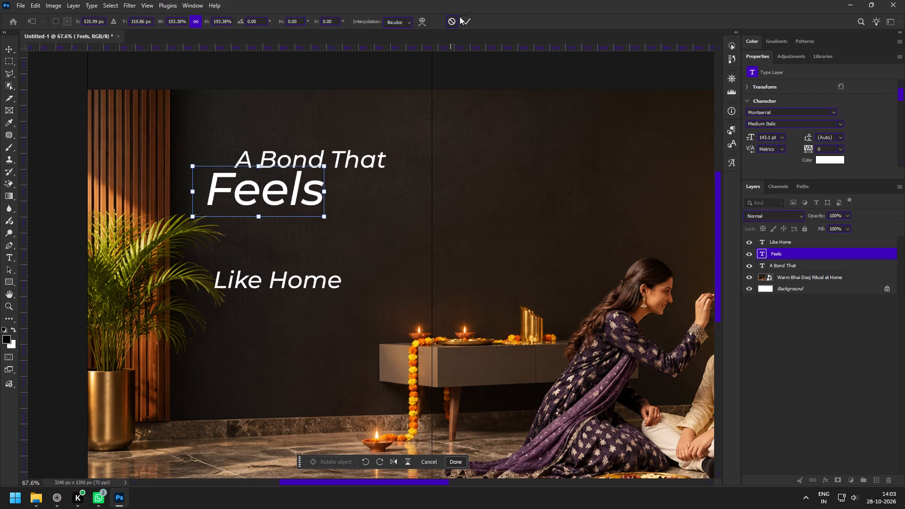
click(465, 21)
Set the font of the "A Bond That" line to Playfair Display SemiBold Italic.
click(354, 161)
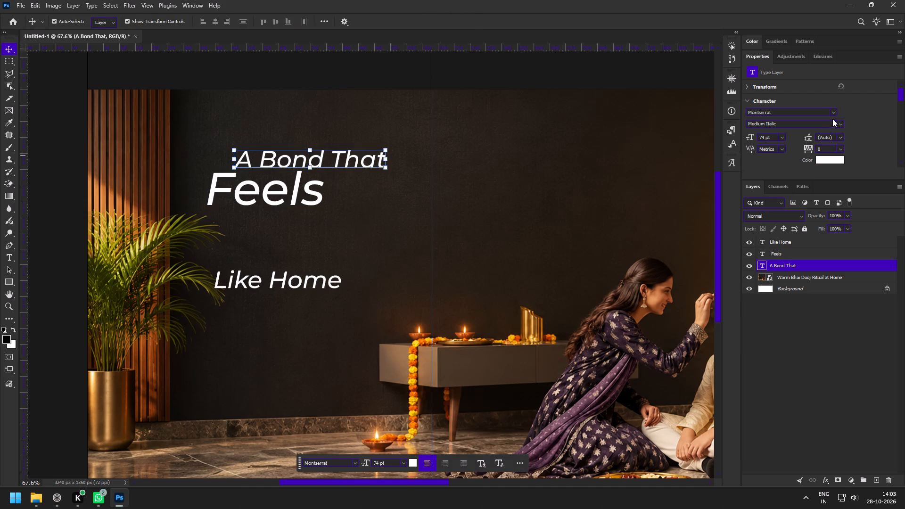
click(833, 108)
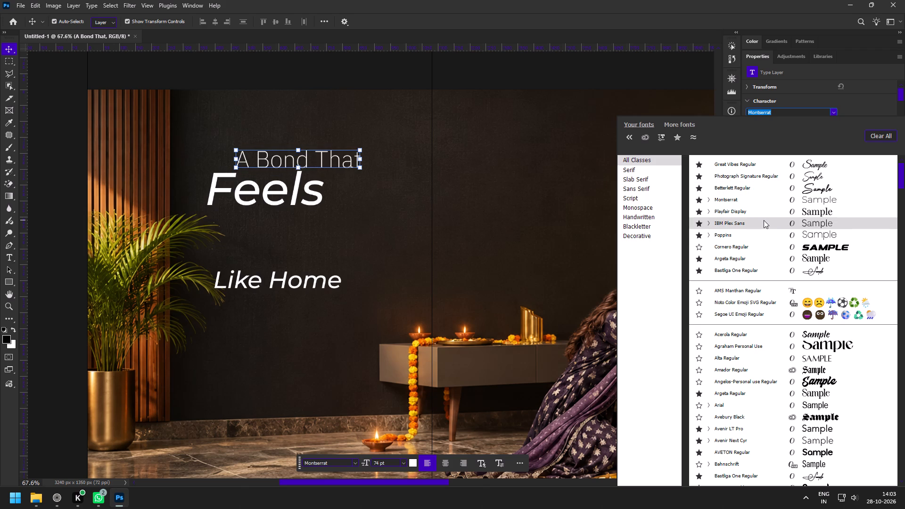
scroll(764, 220, up, 7)
click(678, 134)
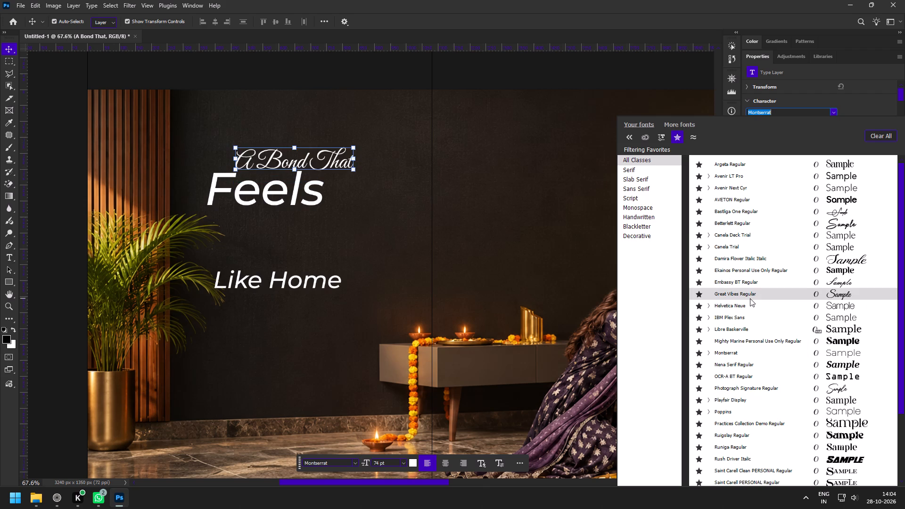
scroll(750, 298, down, 1)
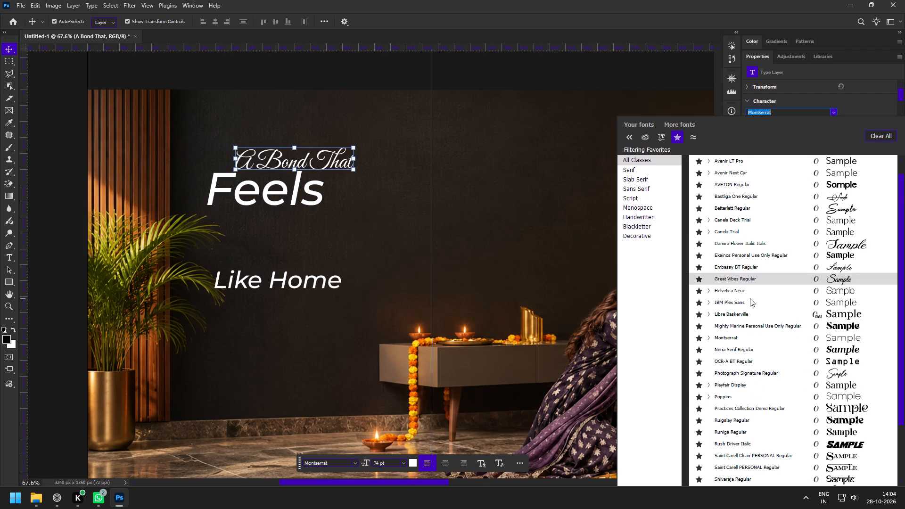
scroll(750, 298, down, 2)
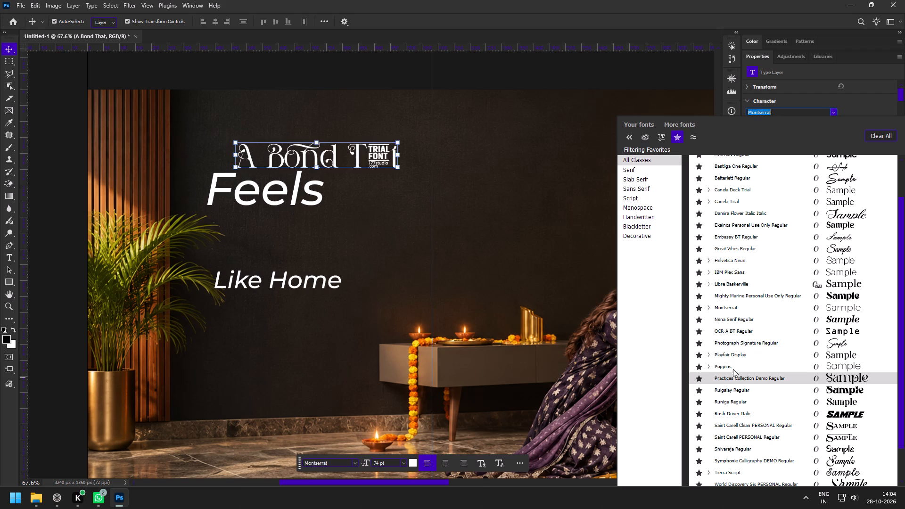
click(729, 355)
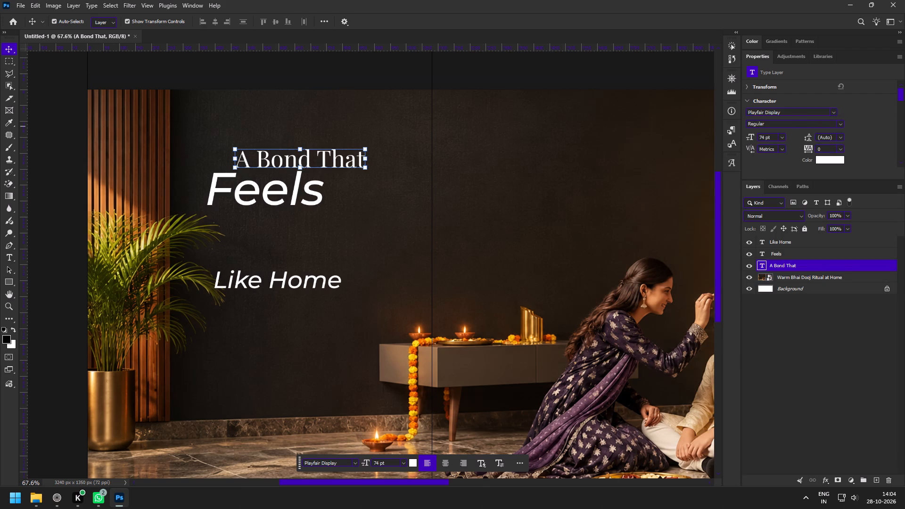
click(839, 124)
click(783, 194)
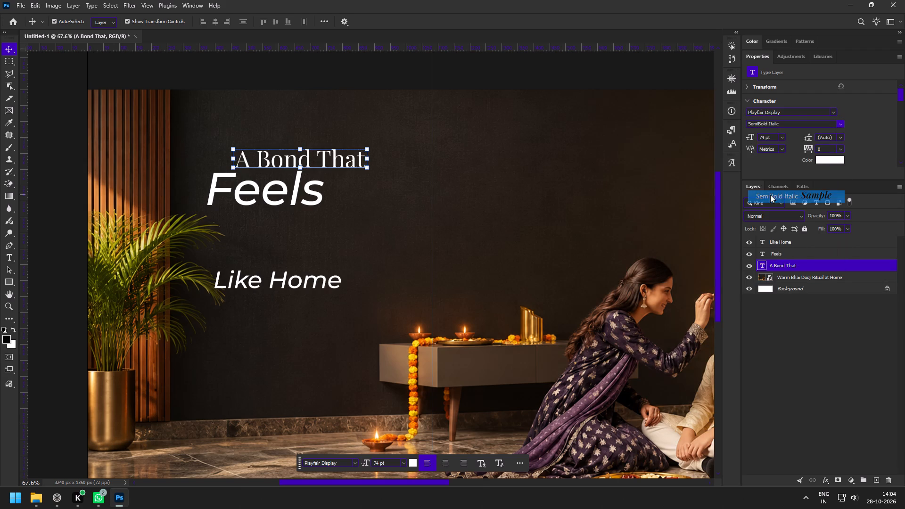
Select the "Feels" and "Like Home" text layers together and set their font family to Playfair Display.
key(z)
drag(214, 115, 241, 143)
key(v)
click(312, 252)
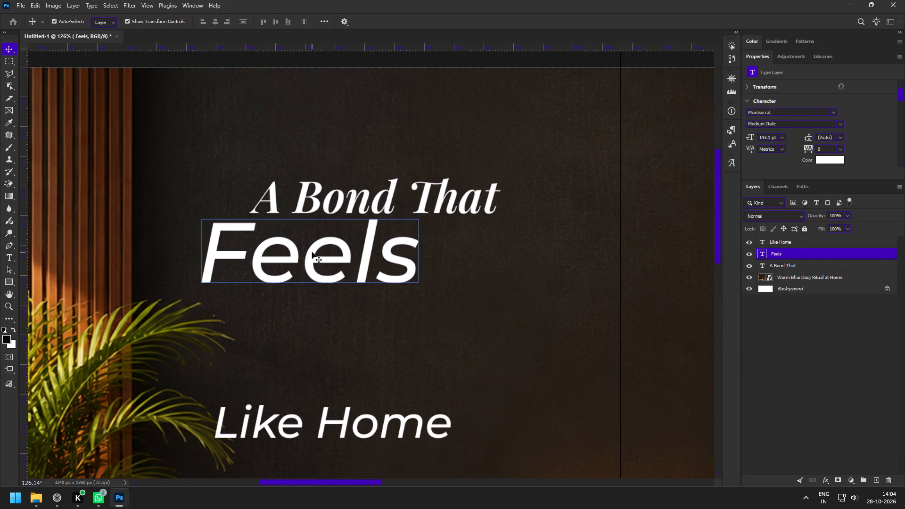
double_click(243, 242)
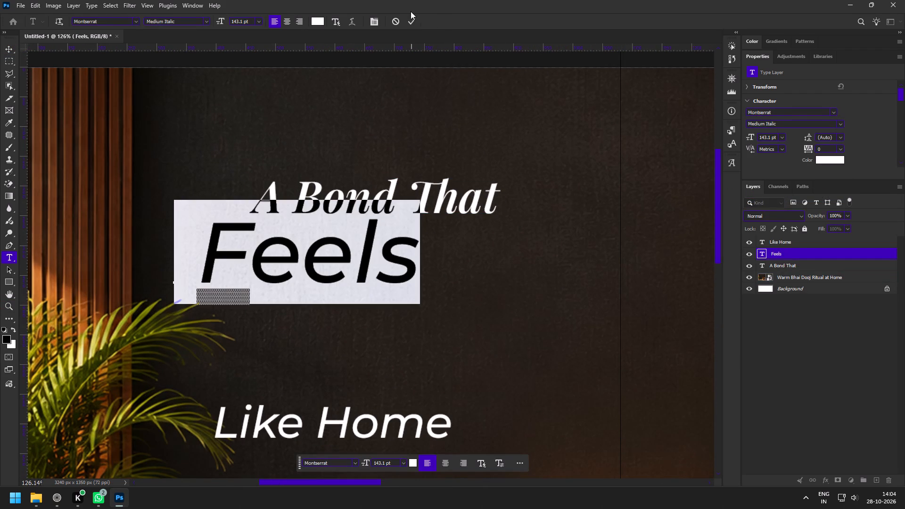
drag(411, 11, 411, 18)
click(411, 21)
click(809, 28)
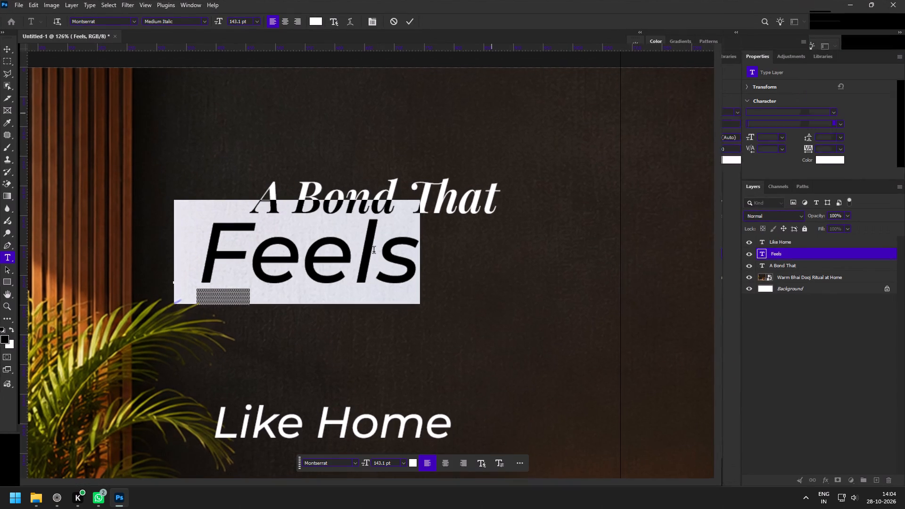
click(415, 19)
shift+click(370, 425)
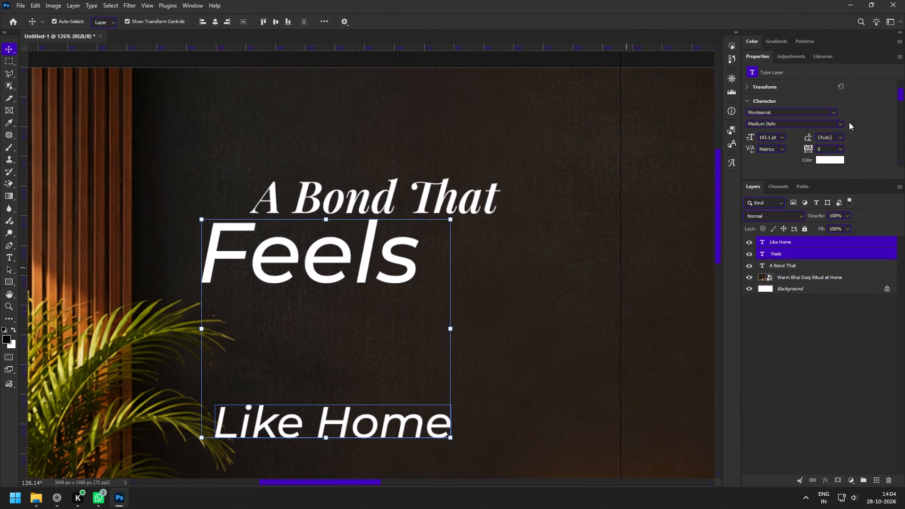
click(835, 108)
click(833, 108)
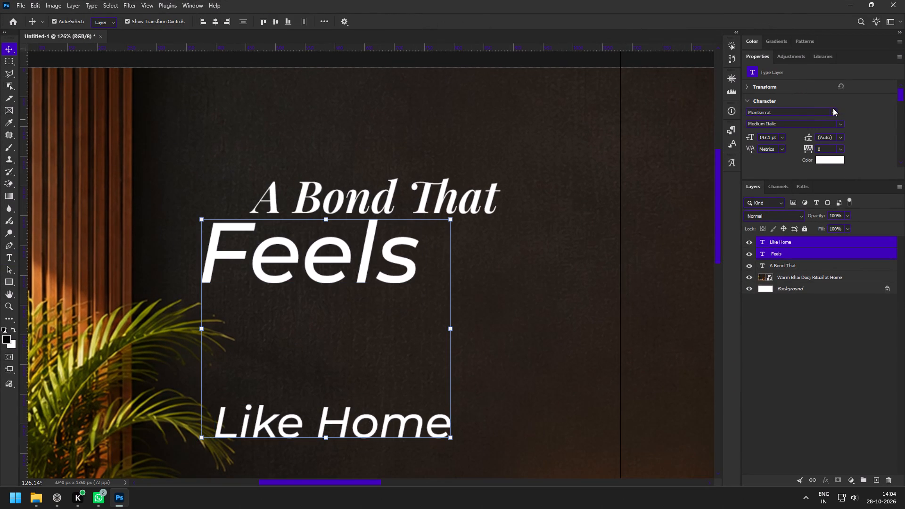
click(833, 111)
scroll(823, 297, up, 2)
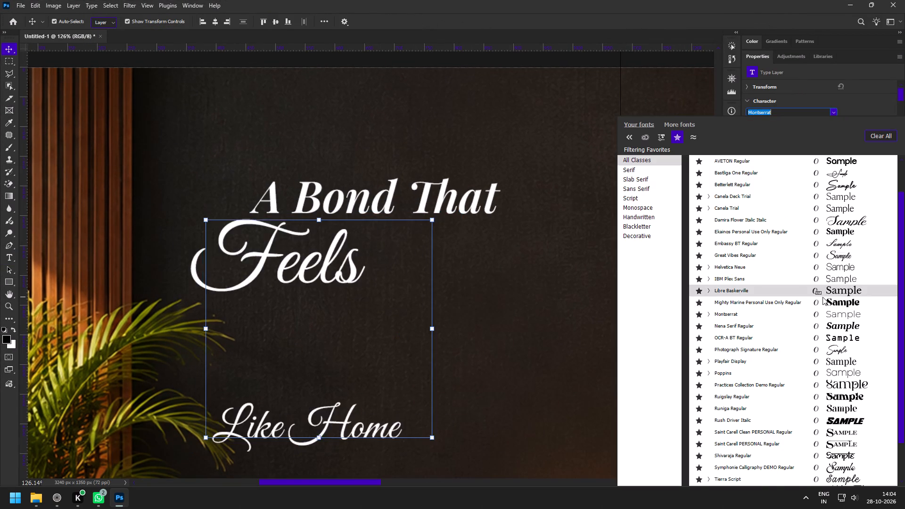
scroll(823, 297, up, 6)
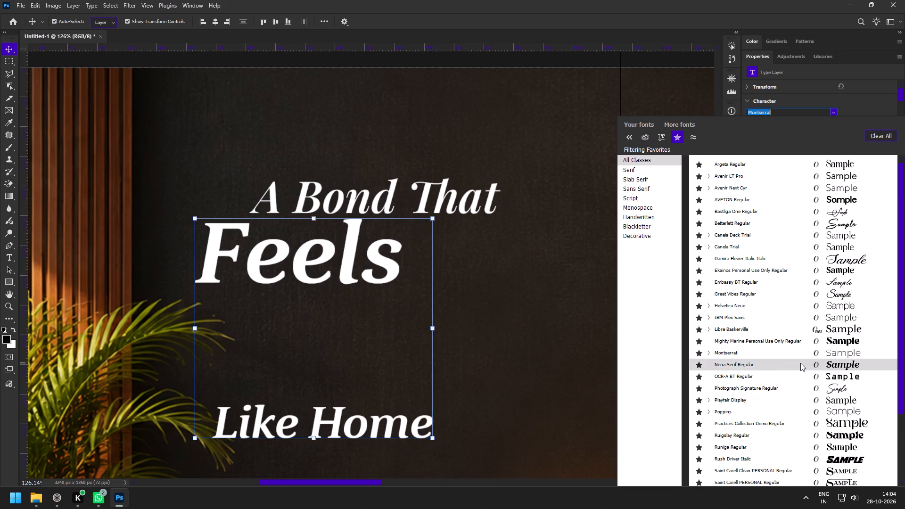
scroll(800, 363, up, 9)
scroll(747, 329, up, 4)
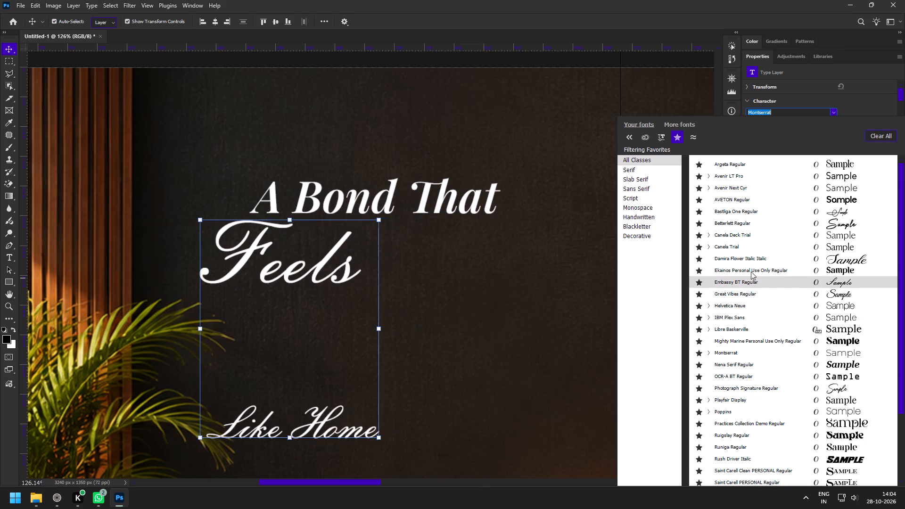
scroll(753, 267, up, 2)
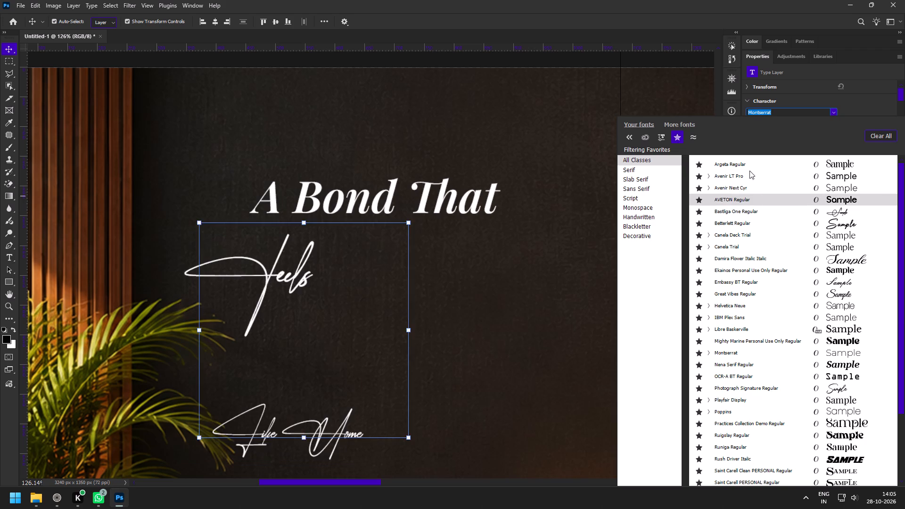
click(681, 134)
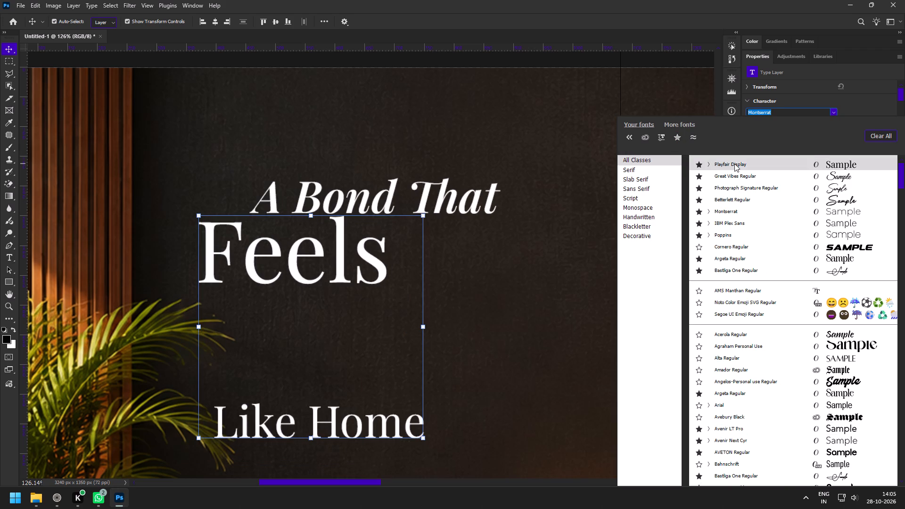
click(734, 164)
Set the font style of "Feels" and "Like Home" to Bold Italic, then deselect both texts.
click(839, 124)
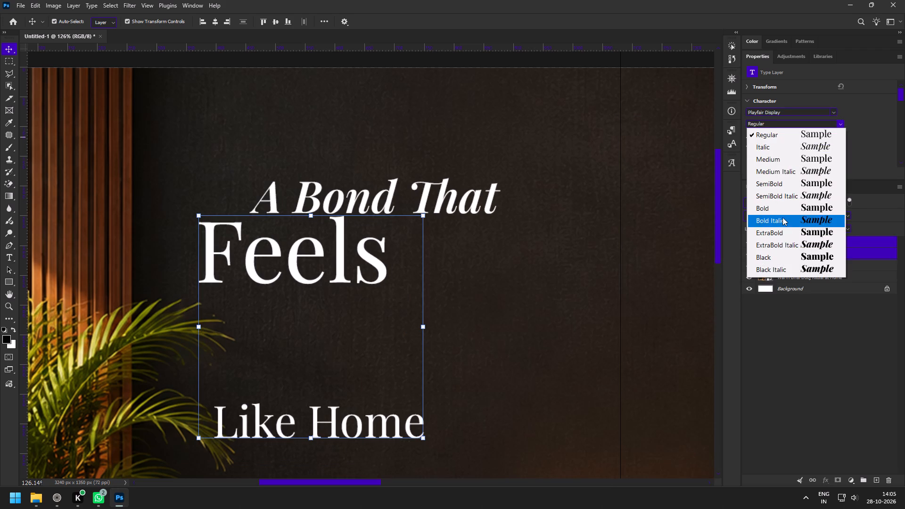
click(782, 219)
key(space)
key(space)
key(space)
drag(378, 307, 377, 238)
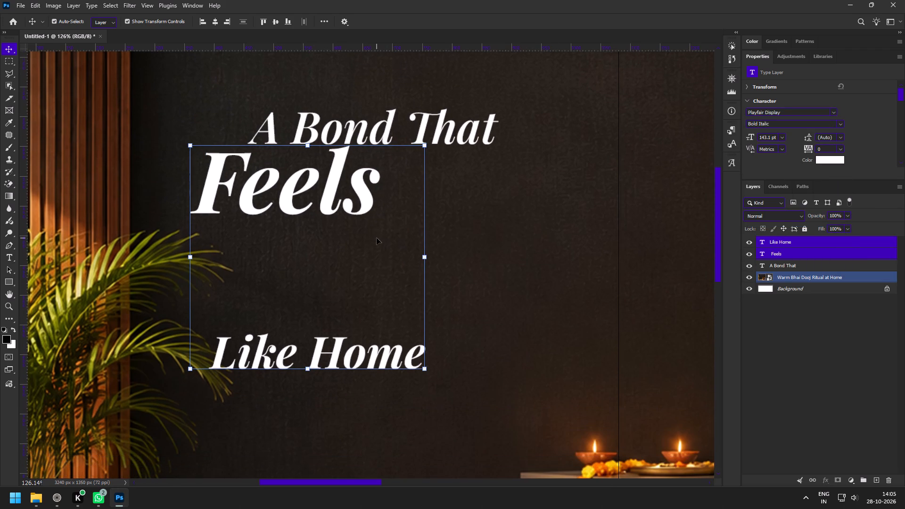
key(v)
click(596, 187)
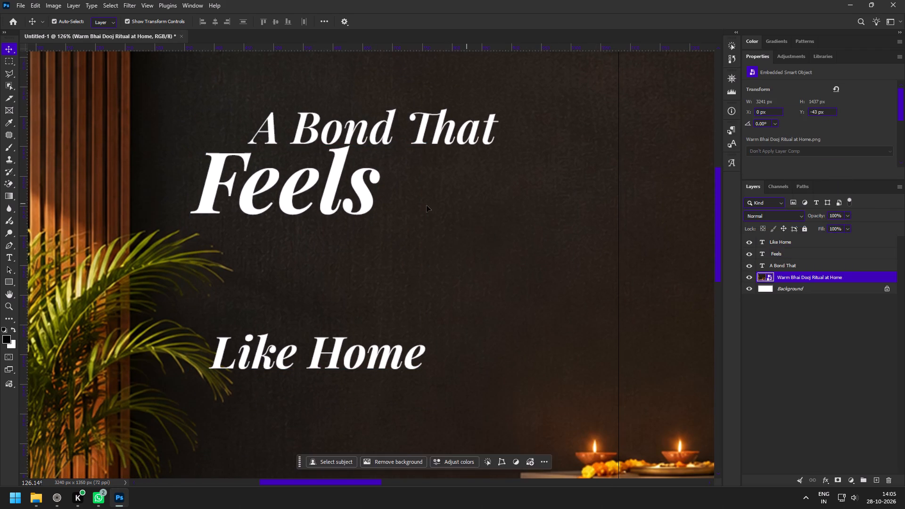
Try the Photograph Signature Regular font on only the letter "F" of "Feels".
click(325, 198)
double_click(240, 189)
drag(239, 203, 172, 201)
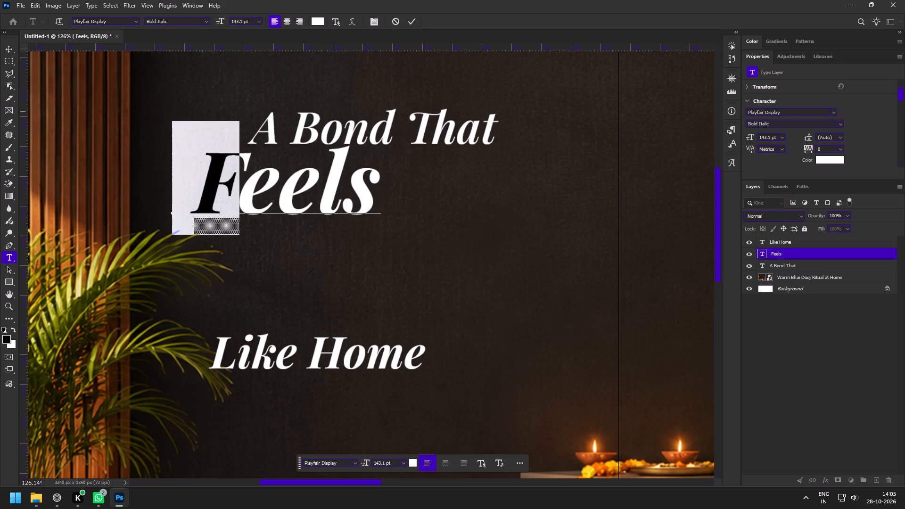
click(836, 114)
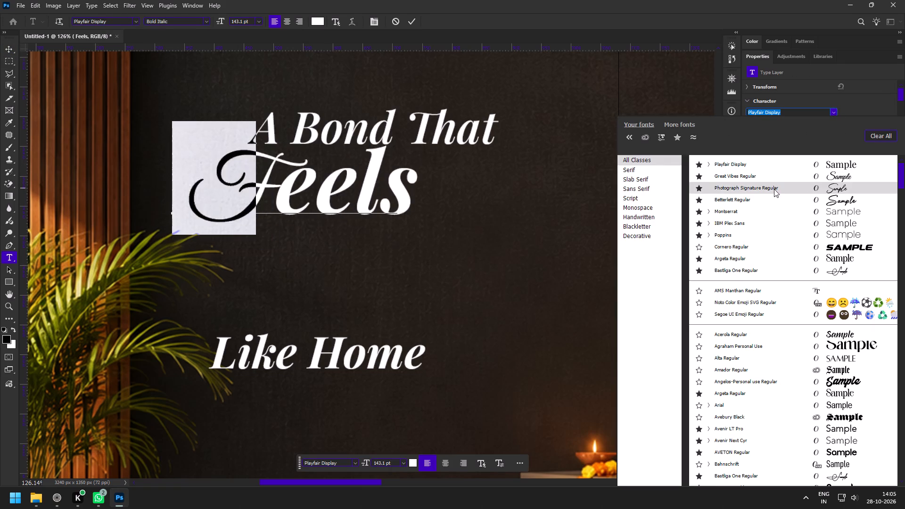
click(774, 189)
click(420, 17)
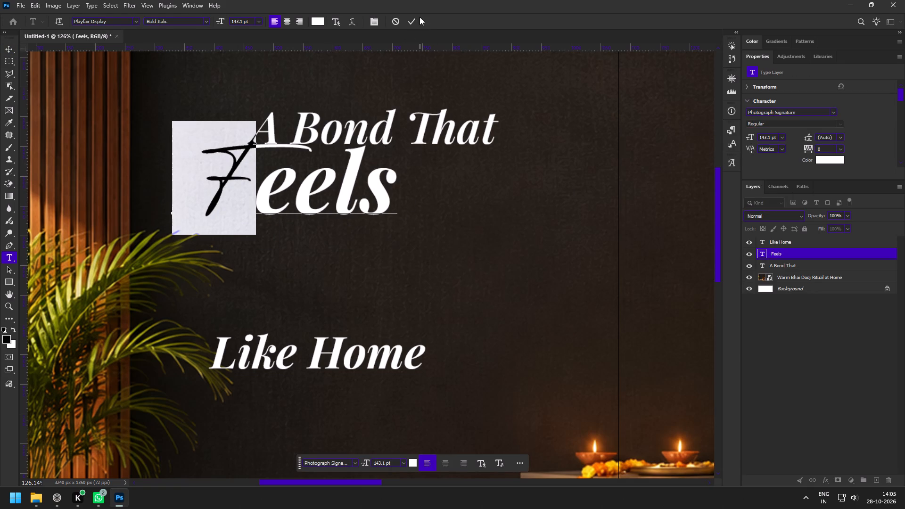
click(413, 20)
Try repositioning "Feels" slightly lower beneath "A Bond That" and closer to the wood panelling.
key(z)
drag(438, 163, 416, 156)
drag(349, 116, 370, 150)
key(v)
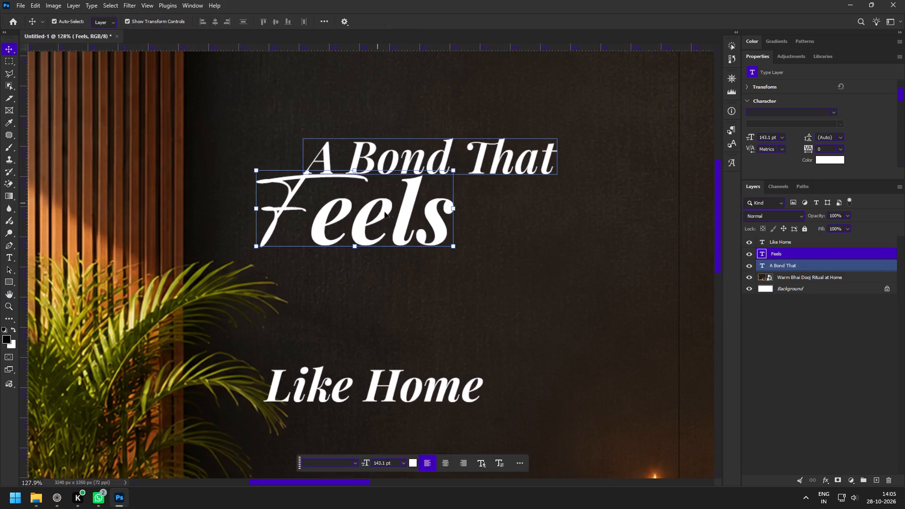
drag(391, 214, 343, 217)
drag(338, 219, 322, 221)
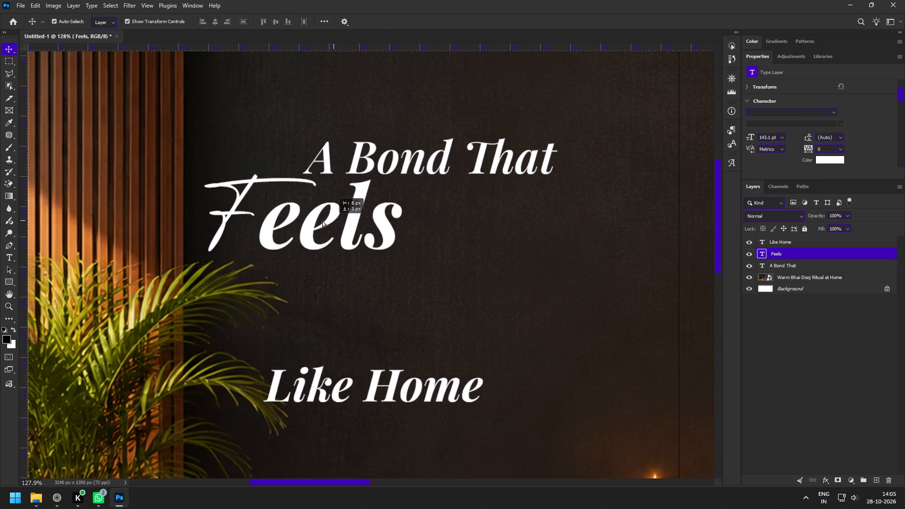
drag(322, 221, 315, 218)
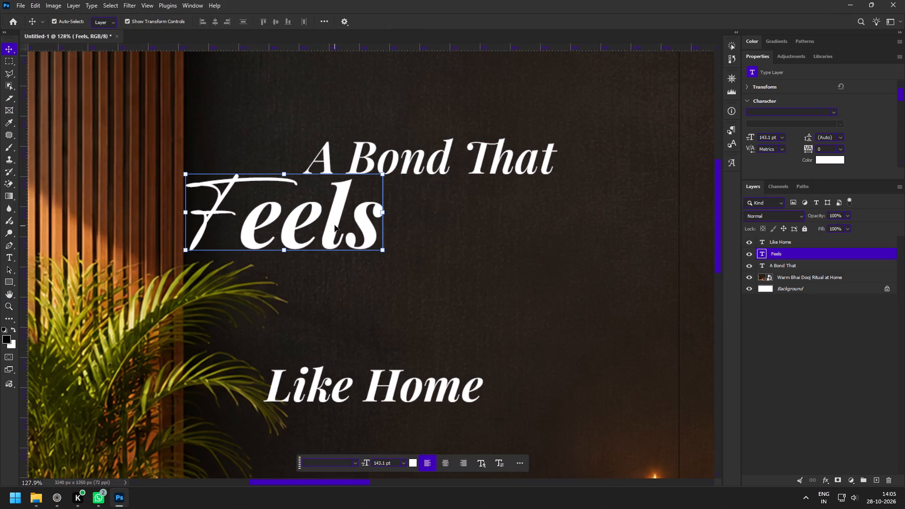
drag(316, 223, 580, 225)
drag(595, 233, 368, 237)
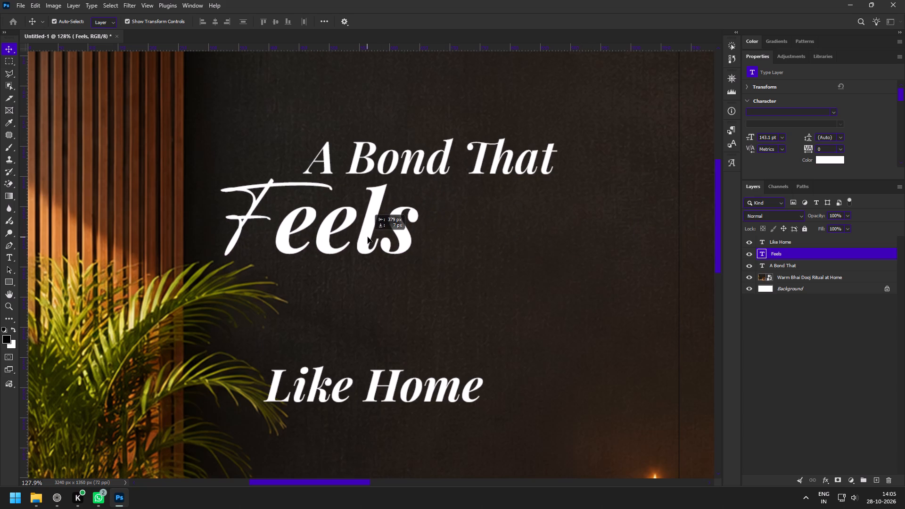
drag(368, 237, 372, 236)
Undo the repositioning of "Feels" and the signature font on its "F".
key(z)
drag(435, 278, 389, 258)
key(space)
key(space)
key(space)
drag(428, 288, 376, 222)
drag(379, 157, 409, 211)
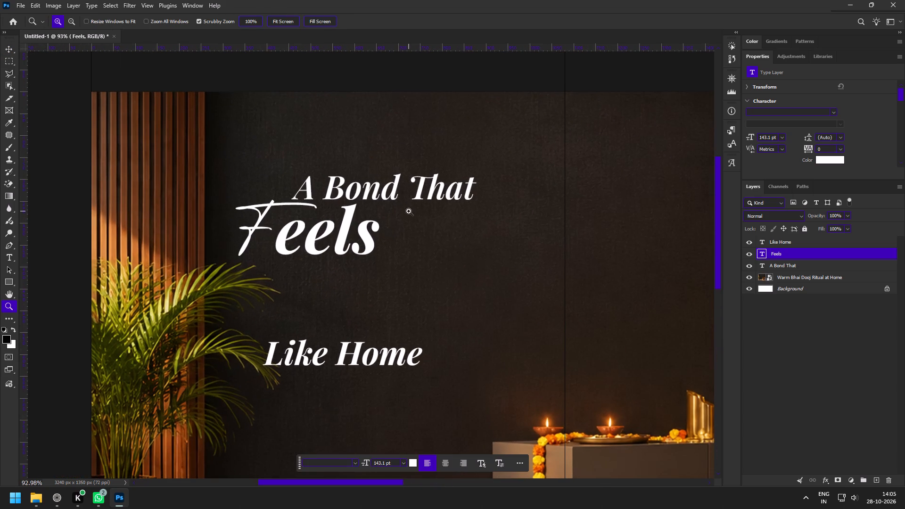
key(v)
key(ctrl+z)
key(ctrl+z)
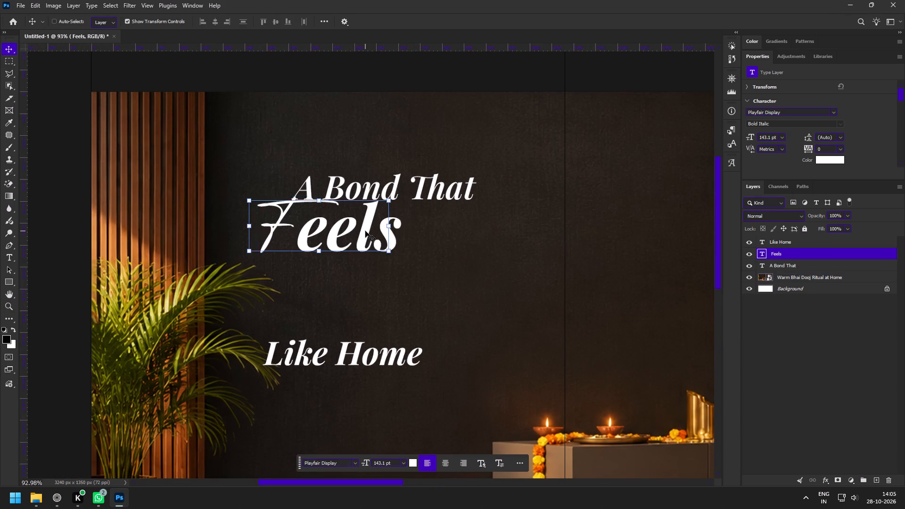
Move "A Bond That" and "Feels" together about 60 px away from the wood panelling and about 10 px up.
key(z)
drag(330, 167, 353, 182)
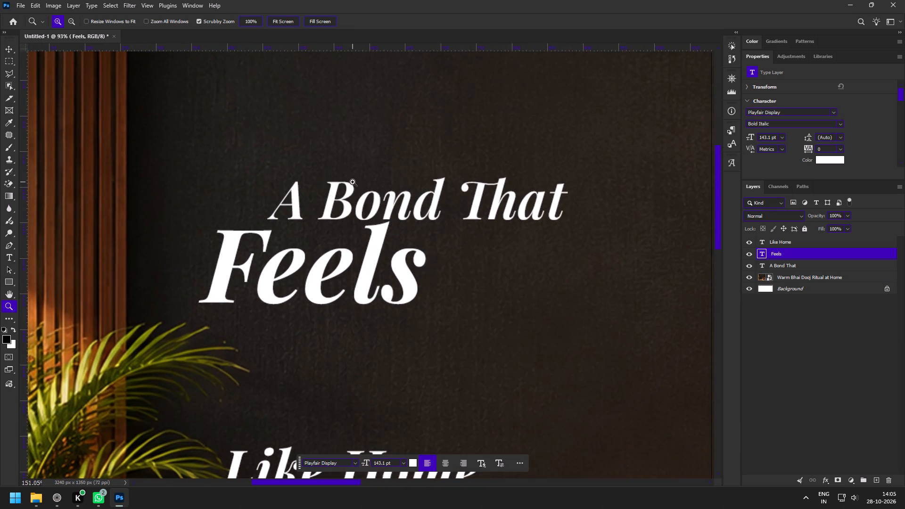
key(v)
shift+click(479, 203)
key(z)
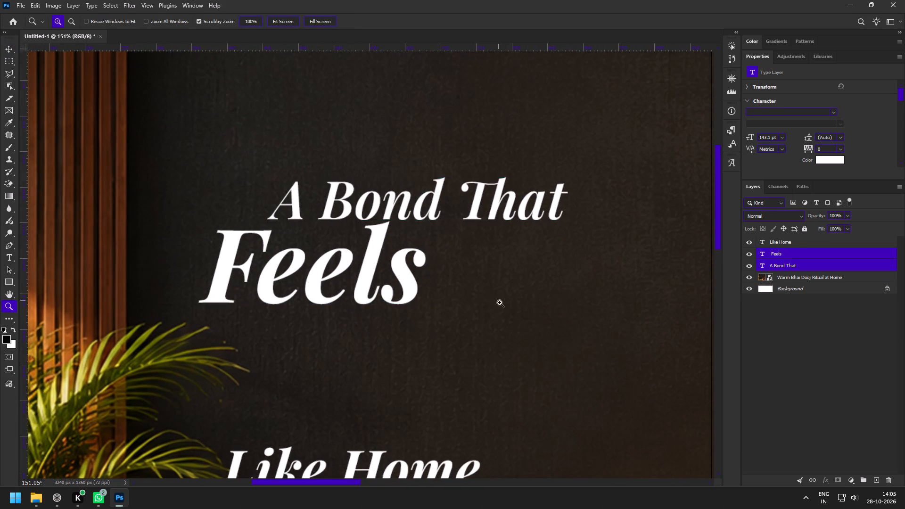
drag(500, 303, 476, 284)
key(space)
drag(505, 302, 443, 250)
key(v)
drag(358, 241, 383, 236)
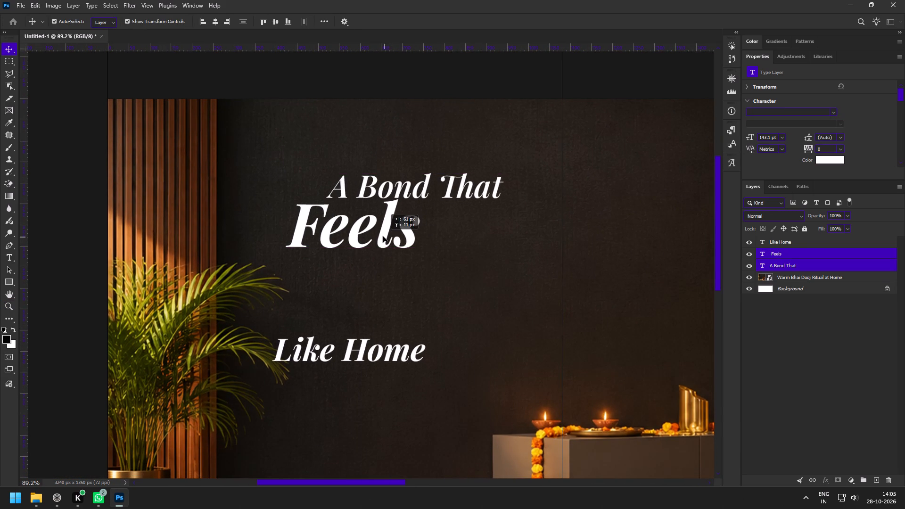
drag(383, 236, 380, 236)
Move "Like Home" up close beneath "Feels", starting slightly inward from the edge of its "F".
key(z)
drag(400, 233, 412, 253)
key(v)
click(382, 376)
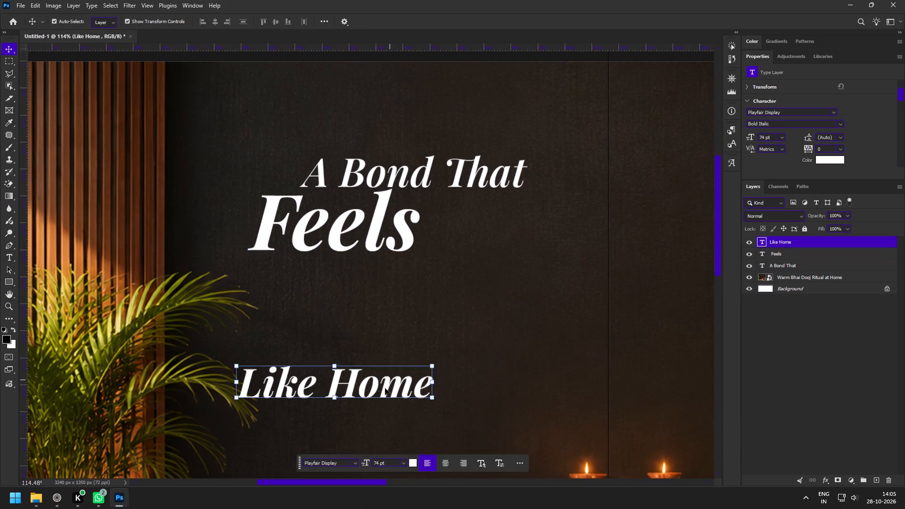
drag(376, 391, 485, 287)
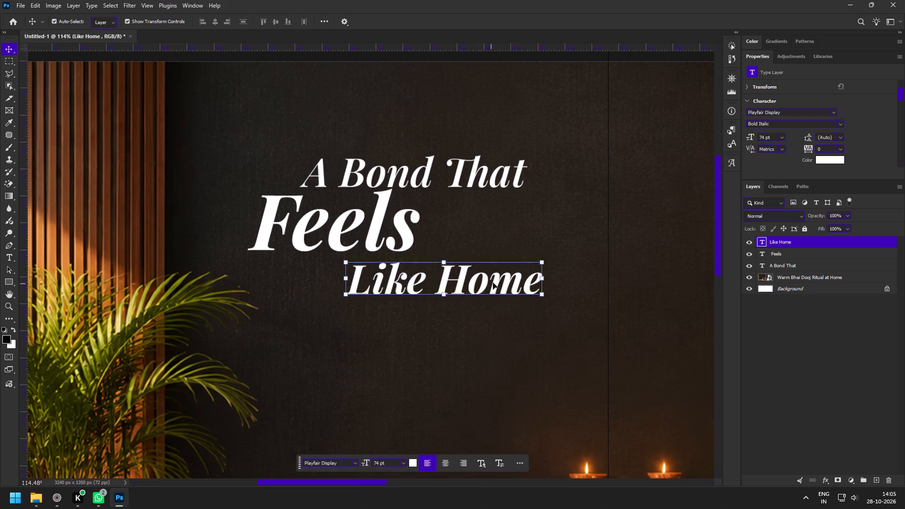
drag(480, 282, 408, 276)
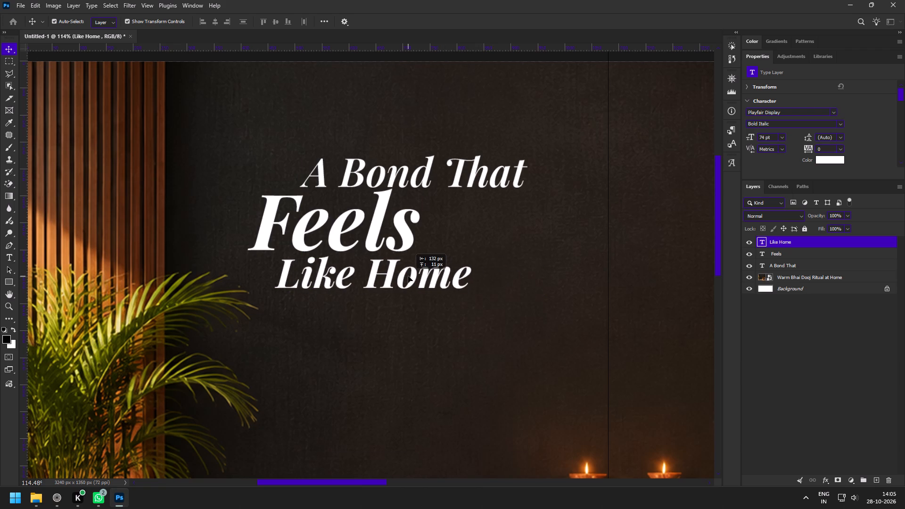
drag(408, 276, 409, 275)
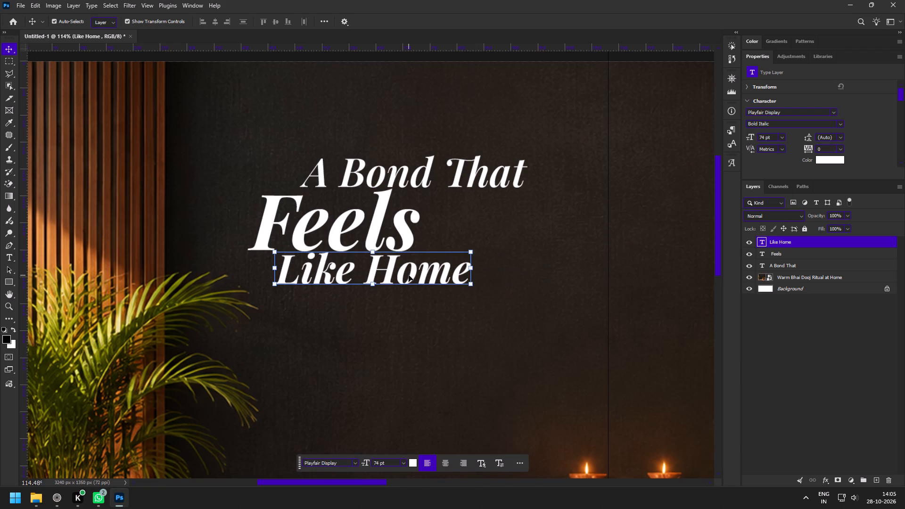
Cut "That" out of the "A Bond That" line and shift the remaining "A Bond" slightly towards the wood panelling.
click(489, 172)
double_click(467, 174)
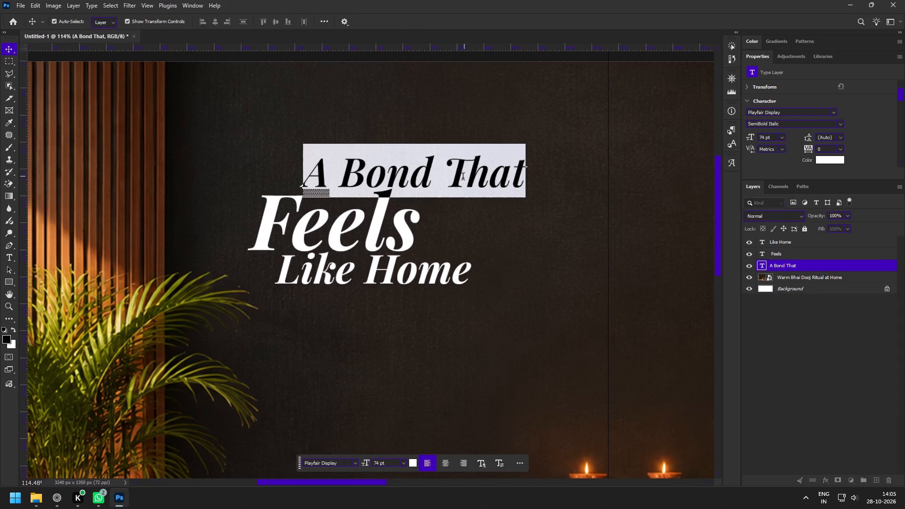
drag(452, 175, 615, 178)
key(ctrl+x)
key(BackSpace)
key(ctrl+Return)
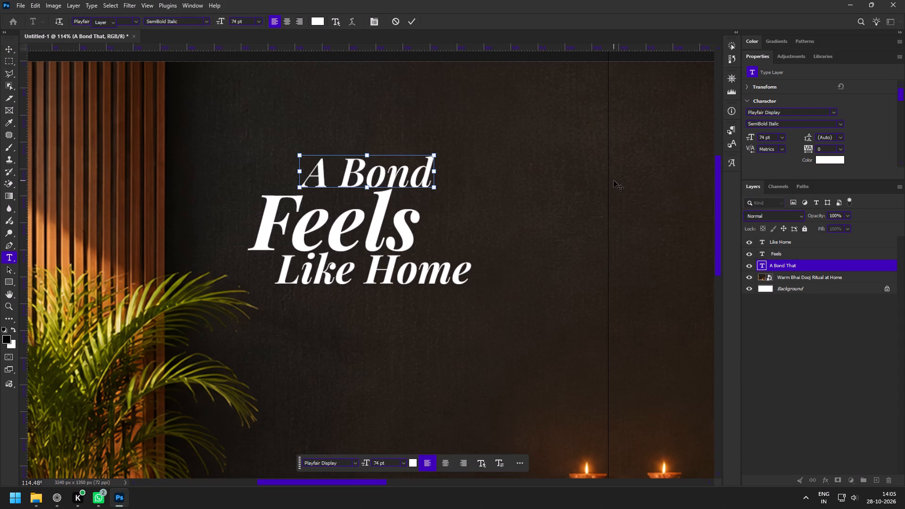
drag(399, 171, 390, 169)
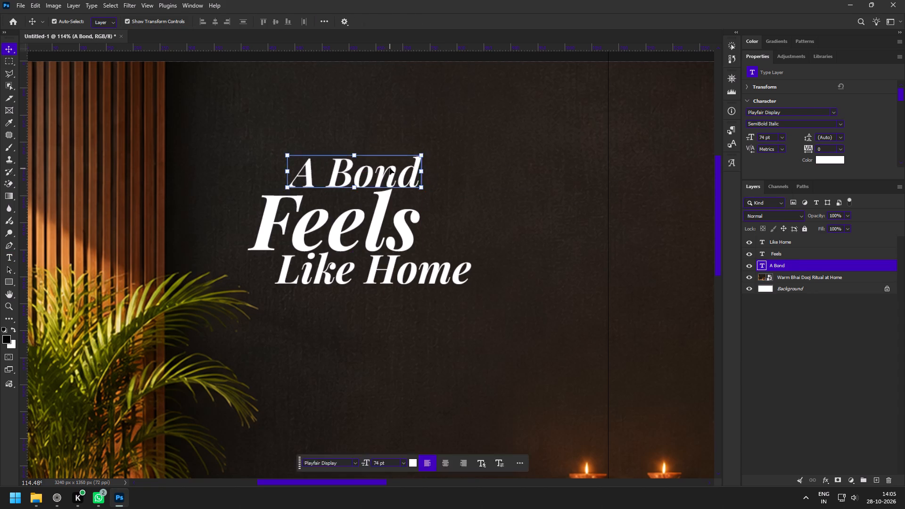
Duplicate the "A Bond" text above the heading and replace the copy's text with "That".
alt+drag(390, 168, 482, 121)
double_click(482, 121)
key(ctrl+v)
key(ctrl+Return)
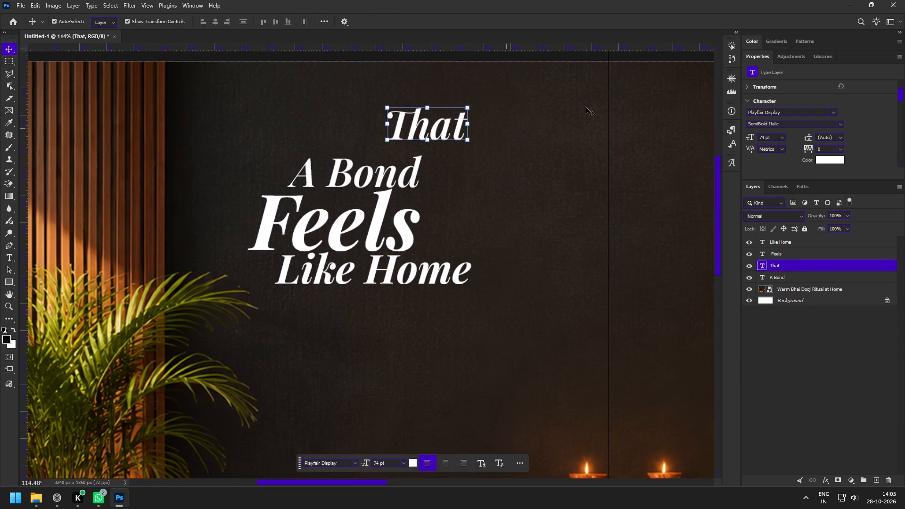
Set "That" in Photograph Signature and place it beside "A Bond", its top stroke meeting the end of "Bond".
click(832, 110)
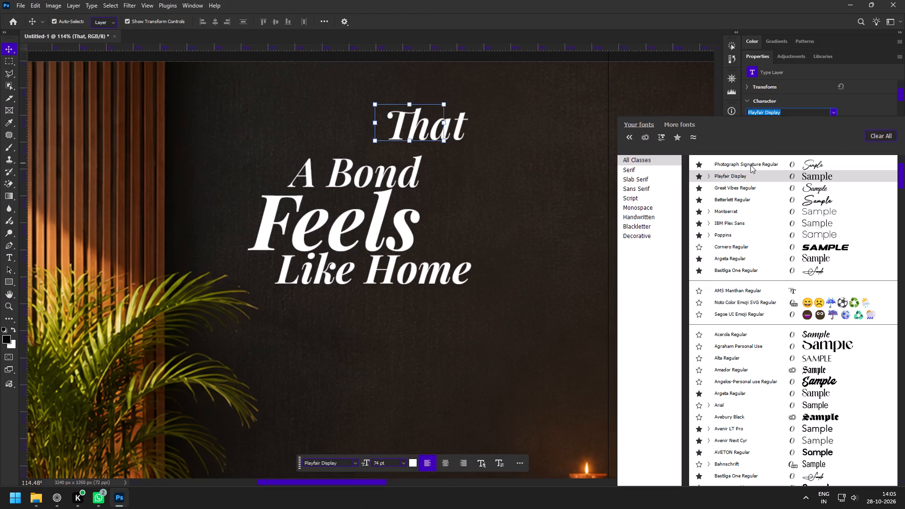
click(748, 166)
drag(415, 117, 482, 159)
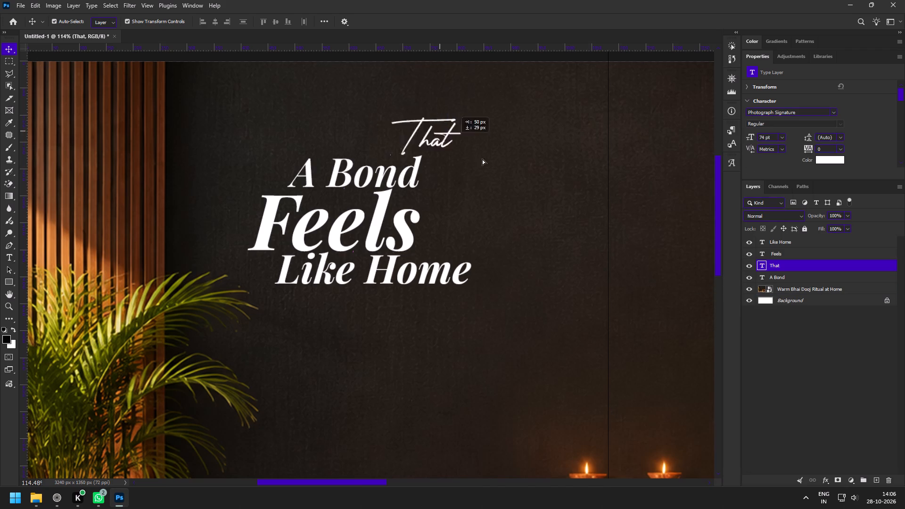
drag(482, 159, 455, 188)
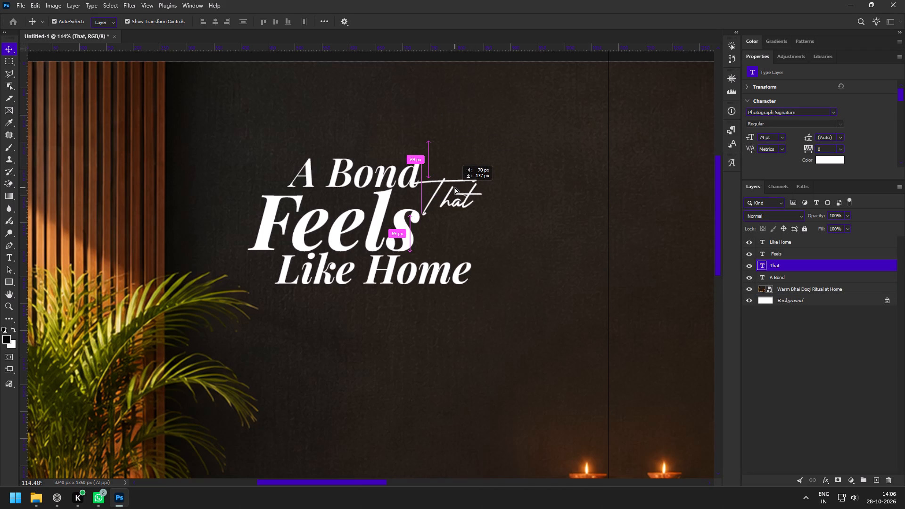
drag(455, 188, 448, 185)
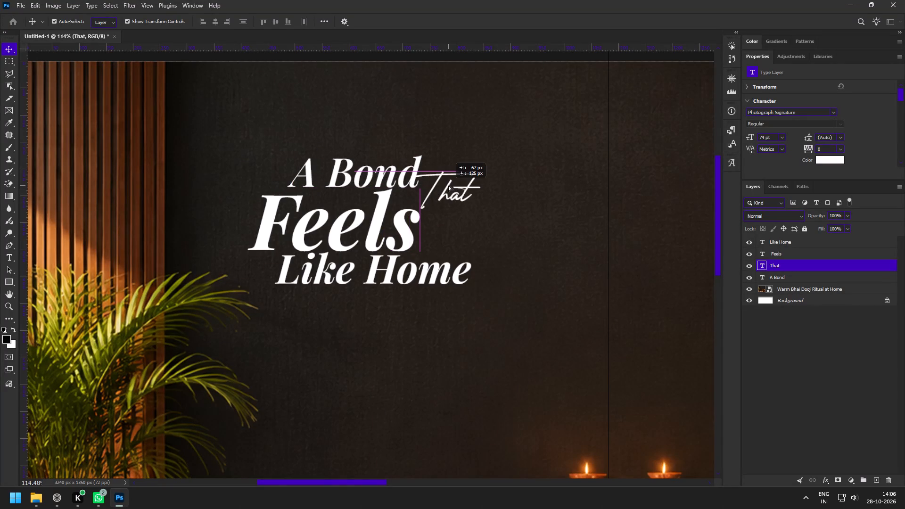
drag(448, 185, 449, 186)
drag(449, 186, 455, 187)
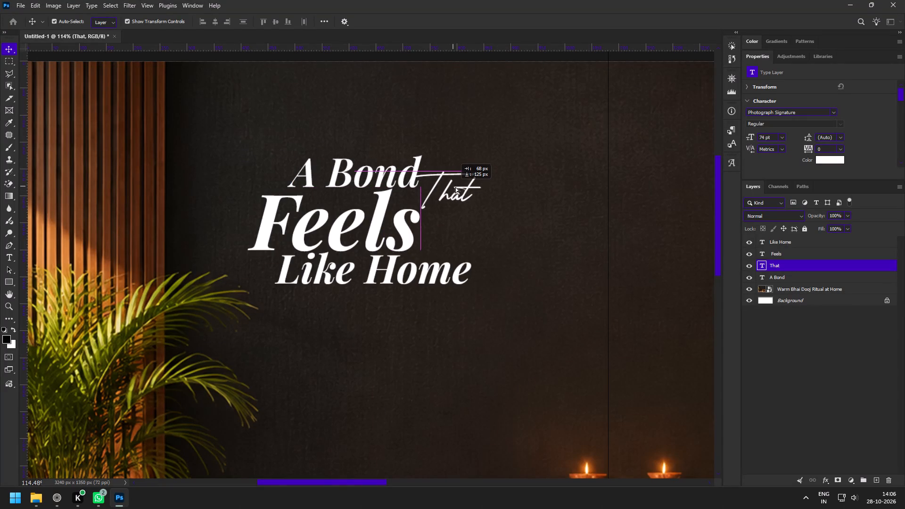
drag(455, 187, 452, 187)
Shift "A Bond" slightly towards the wood panelling so its last letter clears the script "That".
key(z)
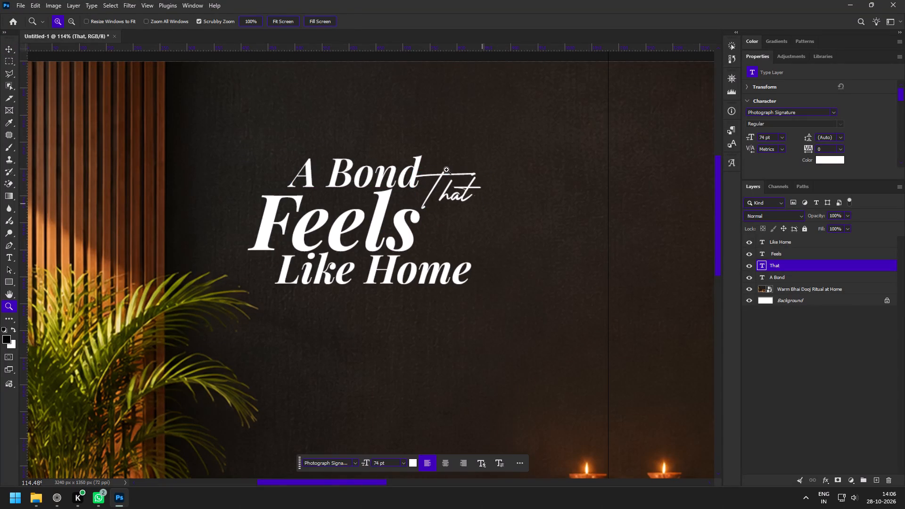
drag(424, 136, 454, 177)
key(v)
click(315, 203)
drag(344, 205, 343, 205)
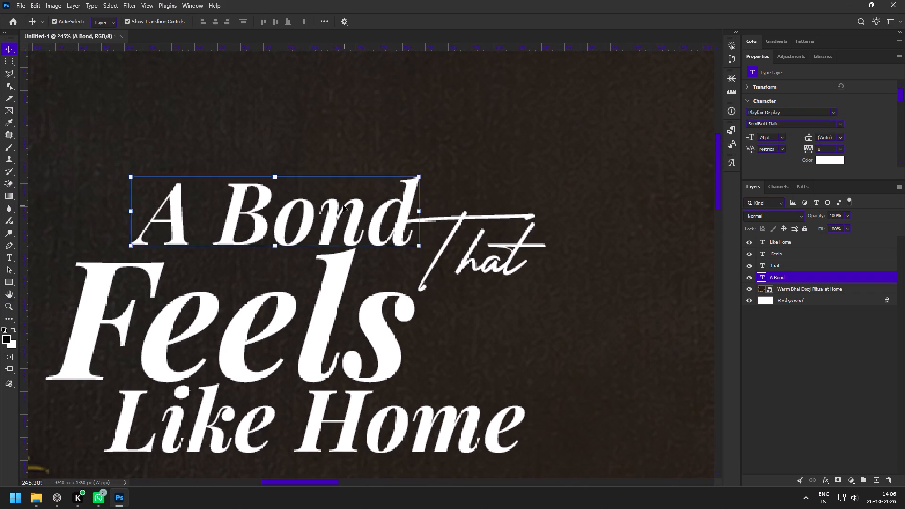
drag(343, 205, 337, 205)
key(ctrl+z)
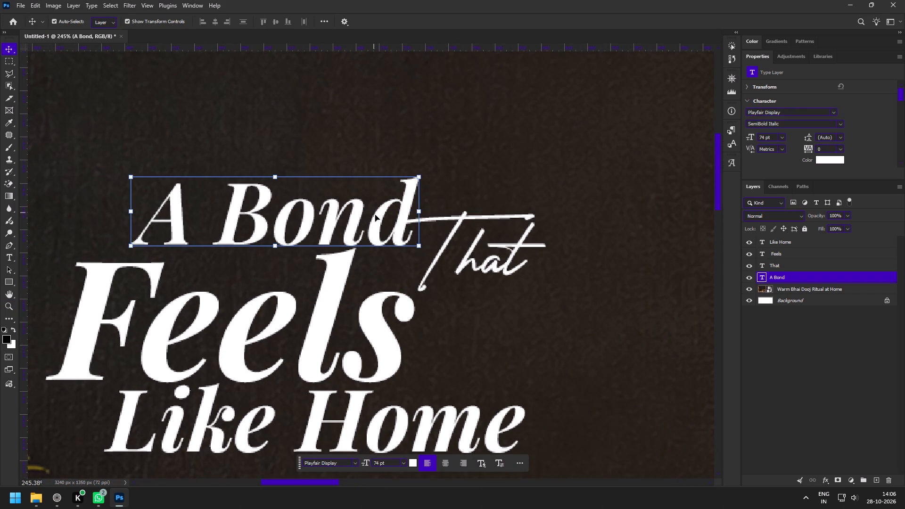
drag(379, 216, 371, 216)
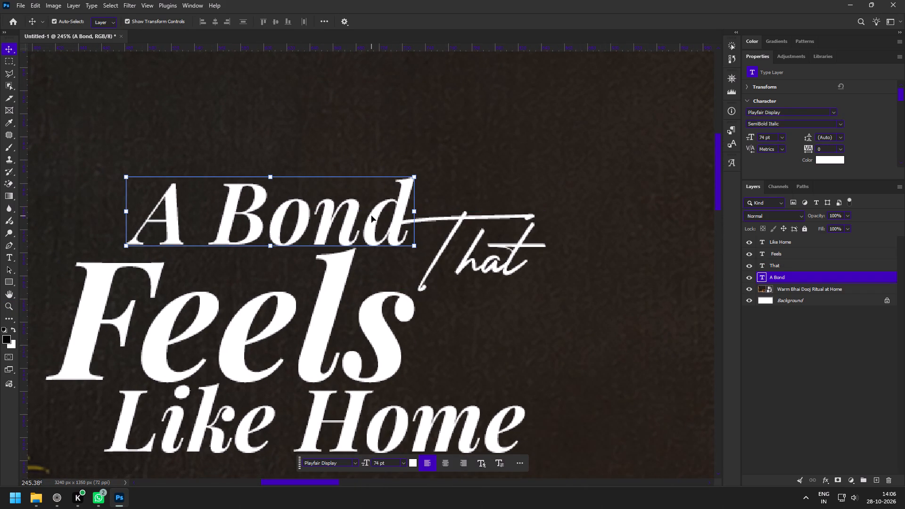
Examine how the script "That" fits with "A Bond" and "Feels", both close up and within the whole tile.
click(502, 237)
key(z)
drag(522, 313, 490, 289)
key(space)
key(space)
key(space)
key(space)
drag(525, 316, 483, 240)
drag(422, 183, 435, 198)
key(v)
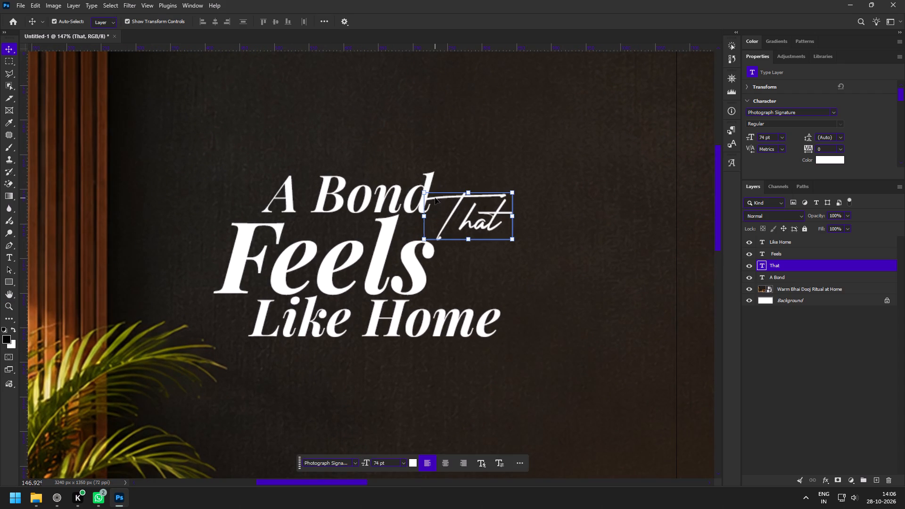
key(z)
drag(467, 164, 477, 179)
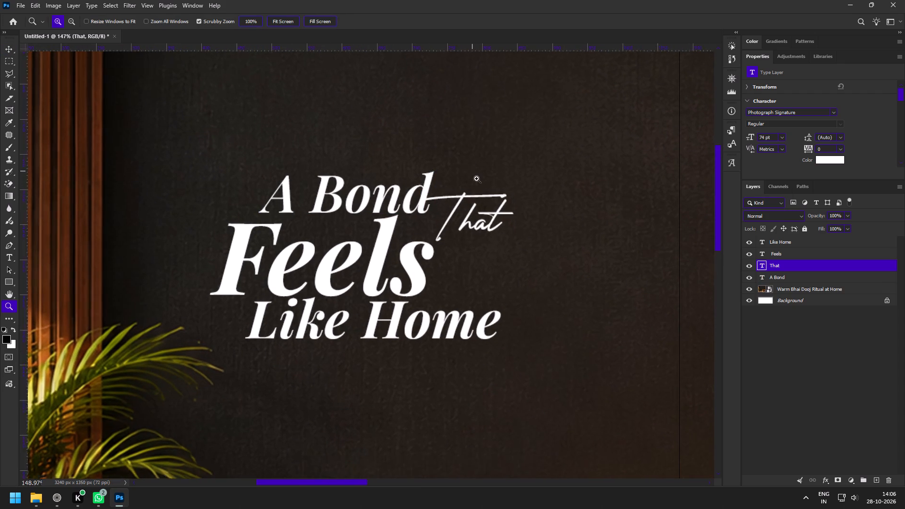
drag(477, 179, 477, 179)
key(v)
click(351, 285)
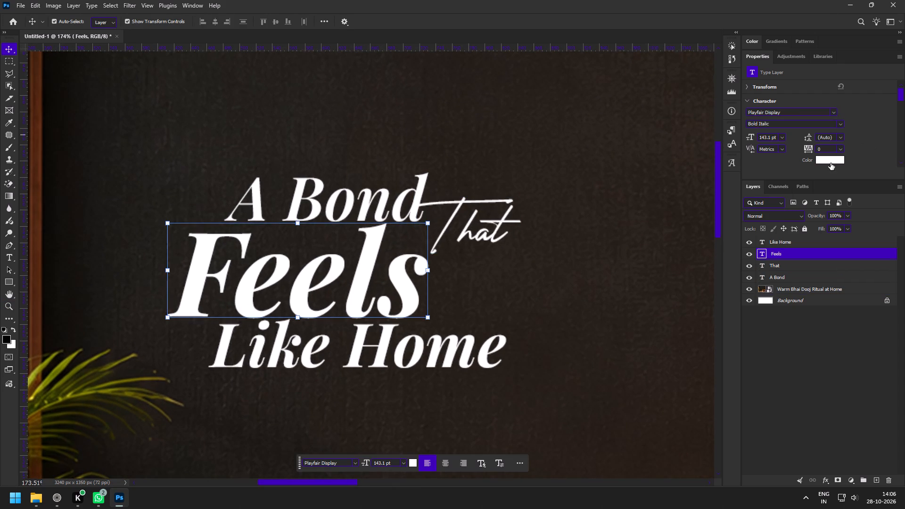
key(z)
drag(570, 268, 517, 235)
key(space)
key(space)
key(space)
key(space)
drag(617, 258, 485, 196)
drag(371, 177, 401, 217)
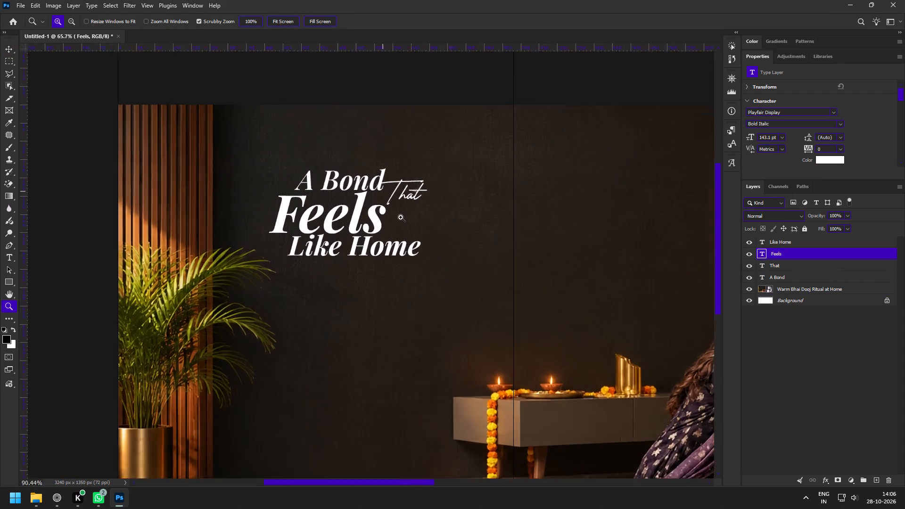
drag(401, 217, 405, 223)
Move "A Bond" up away from "Feels" and further towards the wood panelling, opening a gap between the two lines.
key(v)
click(311, 168)
drag(337, 185, 320, 160)
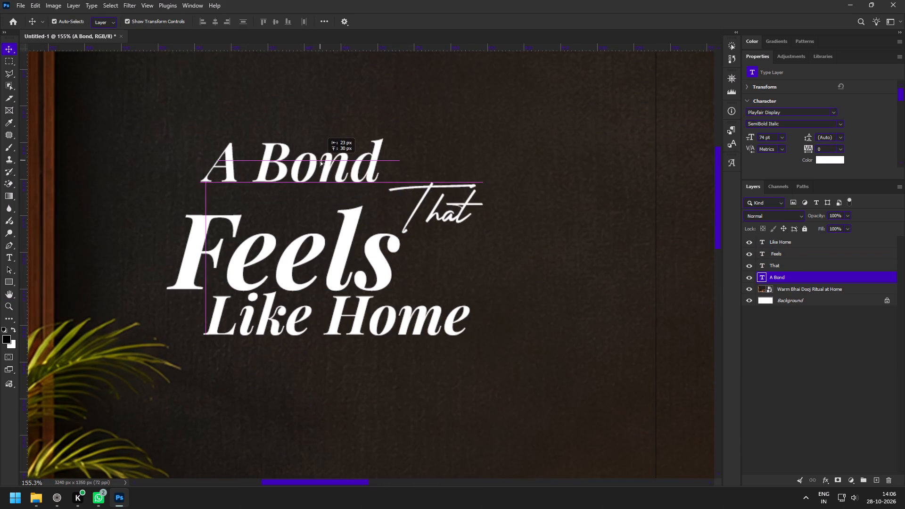
drag(320, 160, 302, 159)
Move "That" about 52 px towards the wood panelling, tucking it between the end of "A Bond" and the "ls" of "Feels".
click(429, 206)
drag(453, 208, 412, 199)
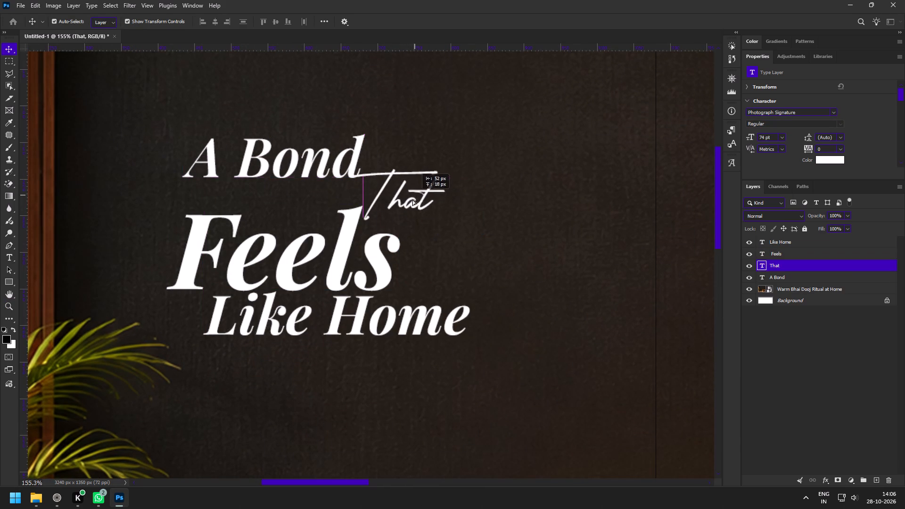
drag(412, 199, 414, 205)
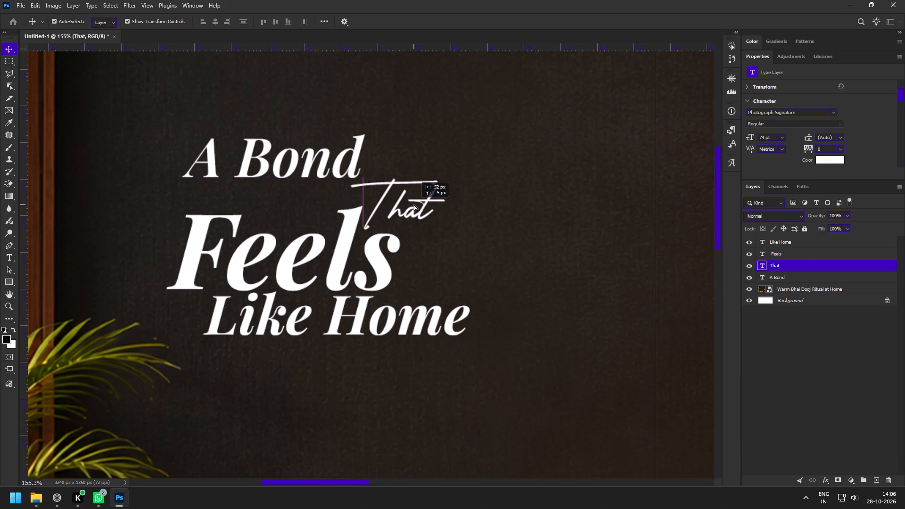
drag(414, 205, 414, 206)
Examine the spacing between "A Bond", "That" and "Feels" in the rearranged heading.
key(z)
drag(340, 107, 350, 126)
key(v)
click(275, 177)
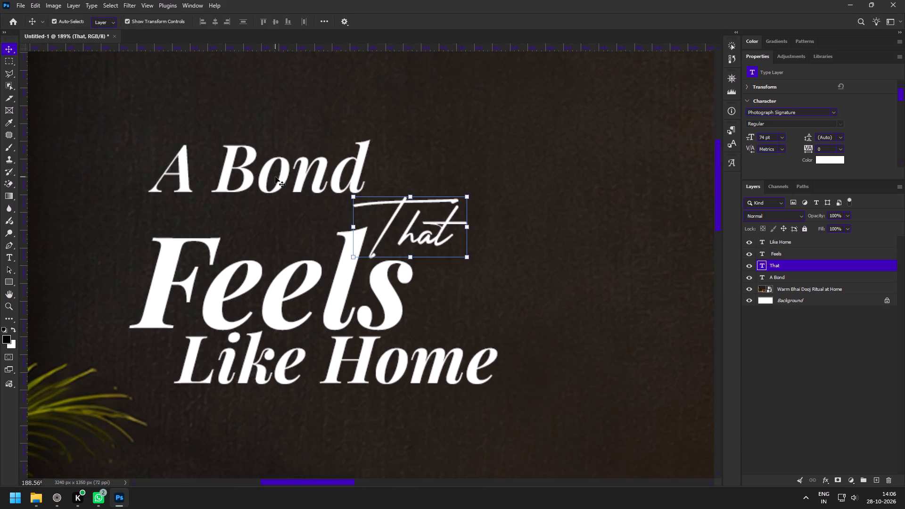
click(306, 170)
key(z)
drag(401, 250, 370, 237)
key(space)
key(space)
key(space)
key(space)
drag(396, 278, 337, 228)
drag(297, 237, 321, 259)
Set the word "Home" in Photograph Signature and cut it out of the "Like Home" line.
key(v)
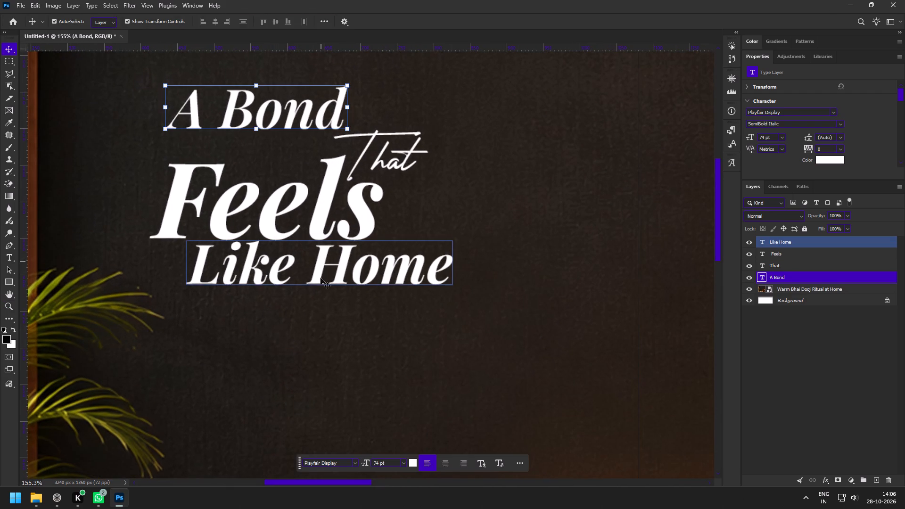
double_click(375, 272)
drag(299, 272, 578, 281)
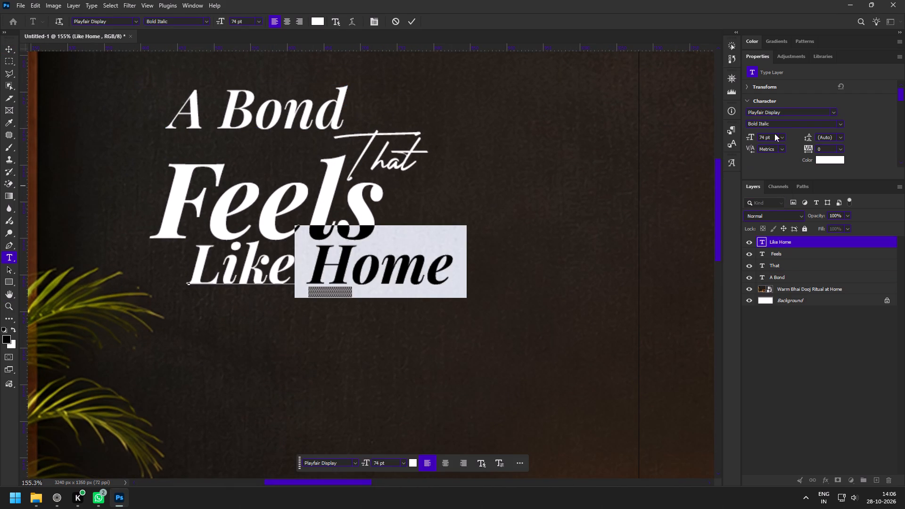
click(835, 111)
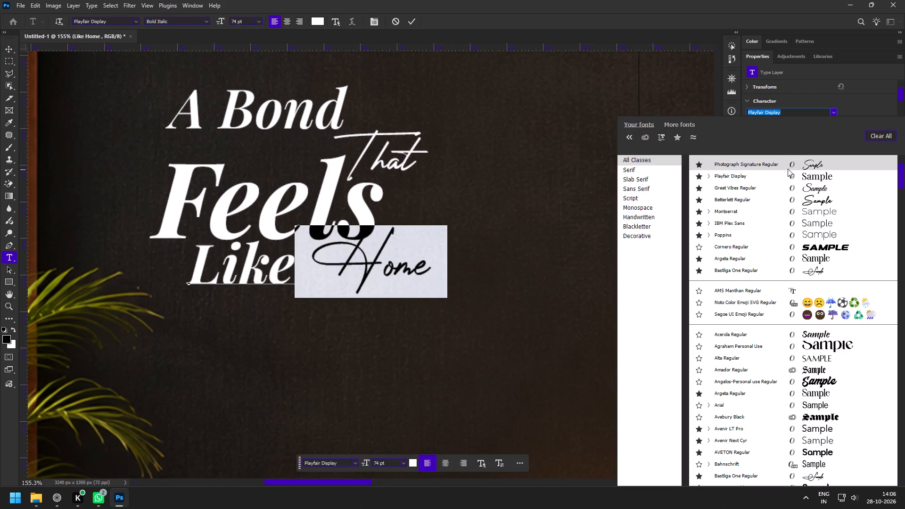
click(788, 169)
key(ctrl+x)
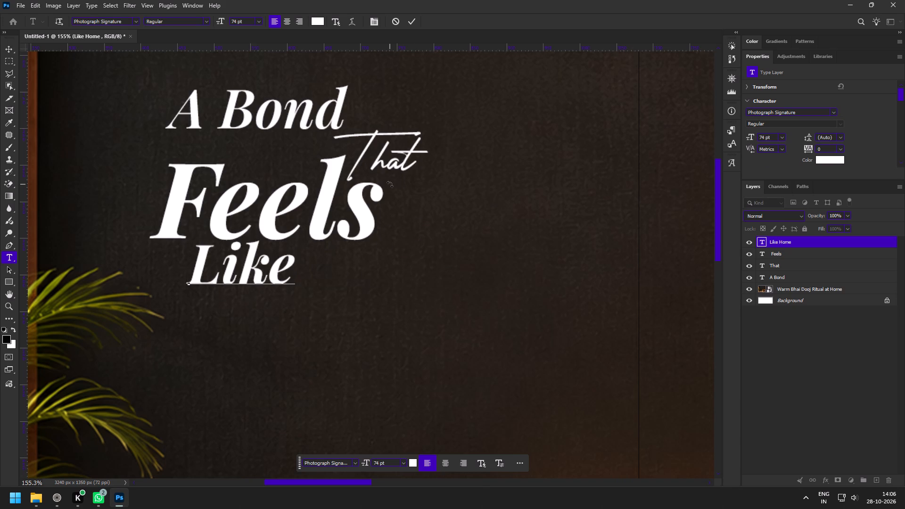
key(ctrl+backslash)
key(ctrl+Return)
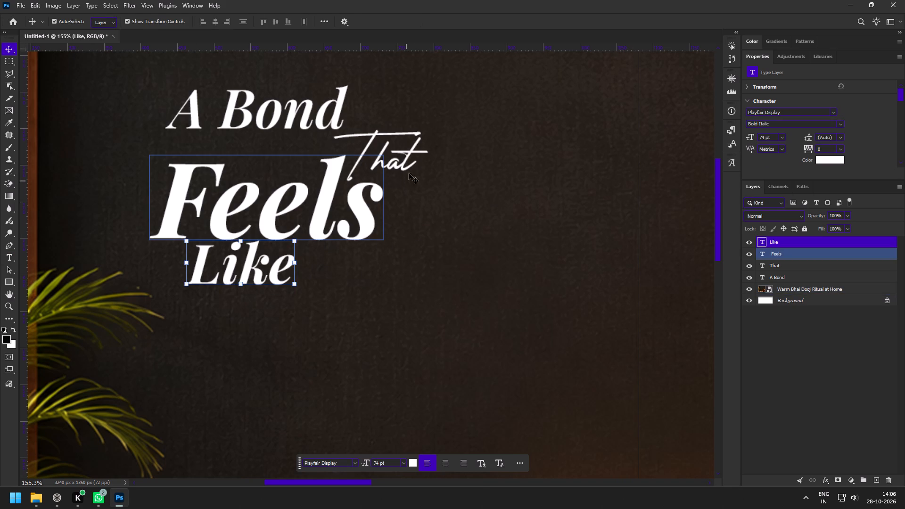
Duplicate the script "That" beside "Like" and replace the copy's text with the cut word "Home".
alt+drag(404, 152, 423, 267)
double_click(423, 267)
key(ctrl+v)
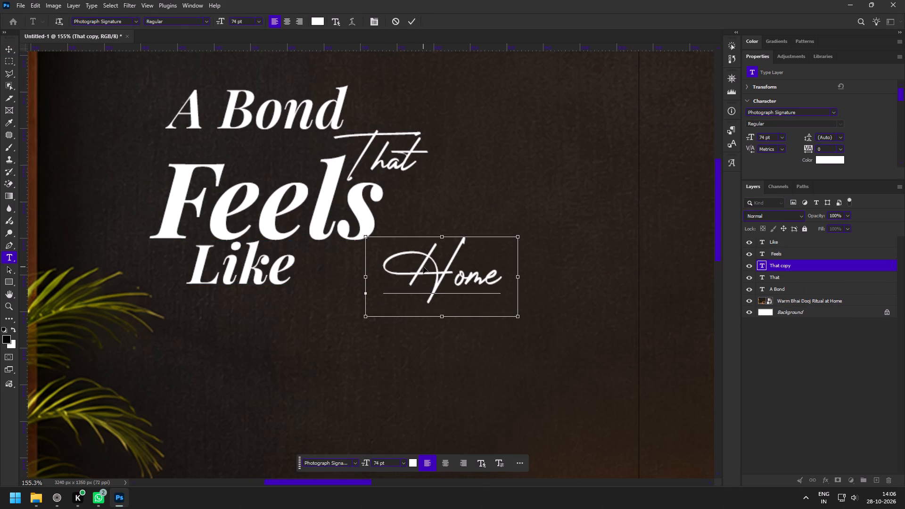
key(ctrl+Return)
Enlarge "Home" to about 101 pt and place it close after "Like", beneath the end of "Feels".
drag(502, 271, 559, 276)
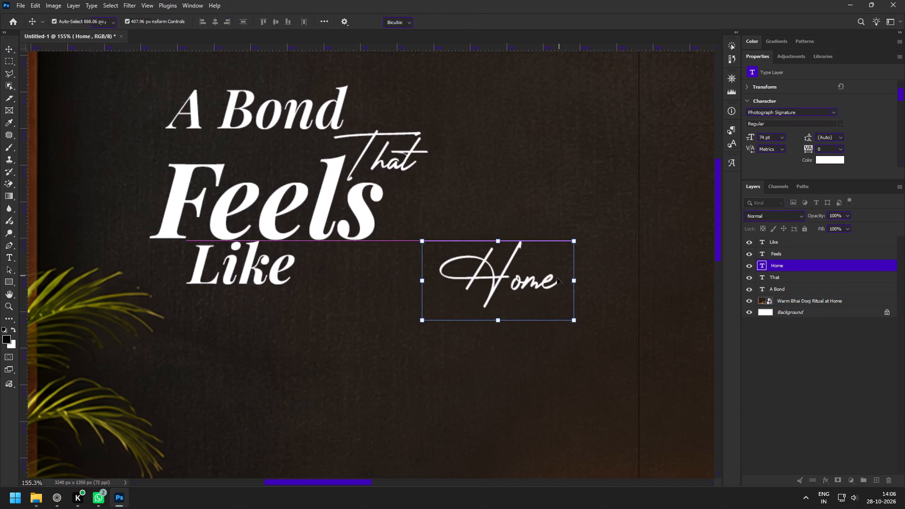
drag(578, 281, 606, 285)
drag(578, 285, 472, 289)
click(468, 22)
Review the heading's overall layout in the first tile, from the full scene down to the individual words.
key(z)
drag(485, 204, 431, 187)
key(space)
key(space)
key(space)
key(space)
key(space)
key(space)
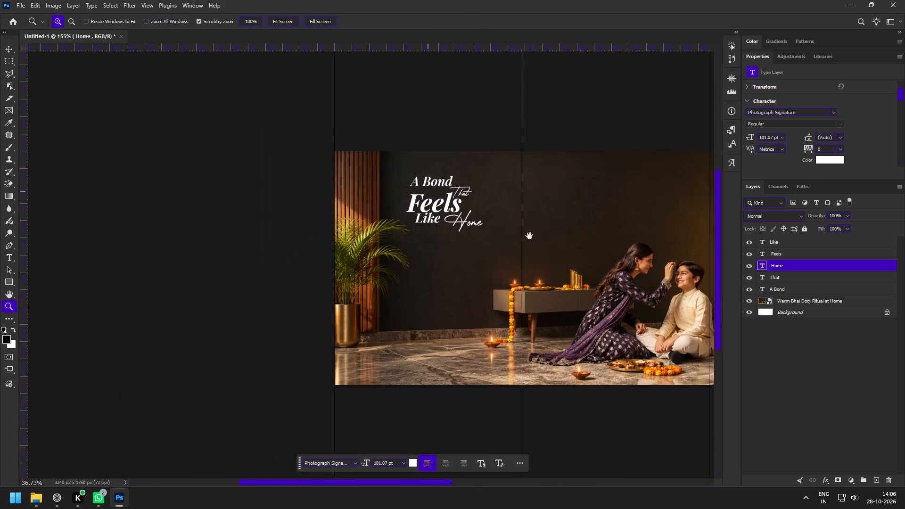
drag(533, 238, 427, 223)
drag(331, 220, 350, 236)
drag(344, 154, 360, 166)
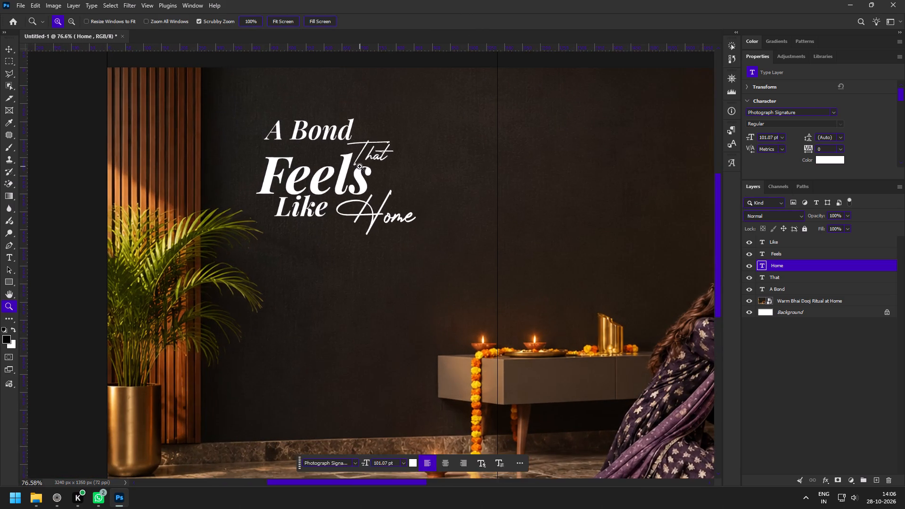
drag(344, 128, 349, 137)
drag(349, 138, 374, 177)
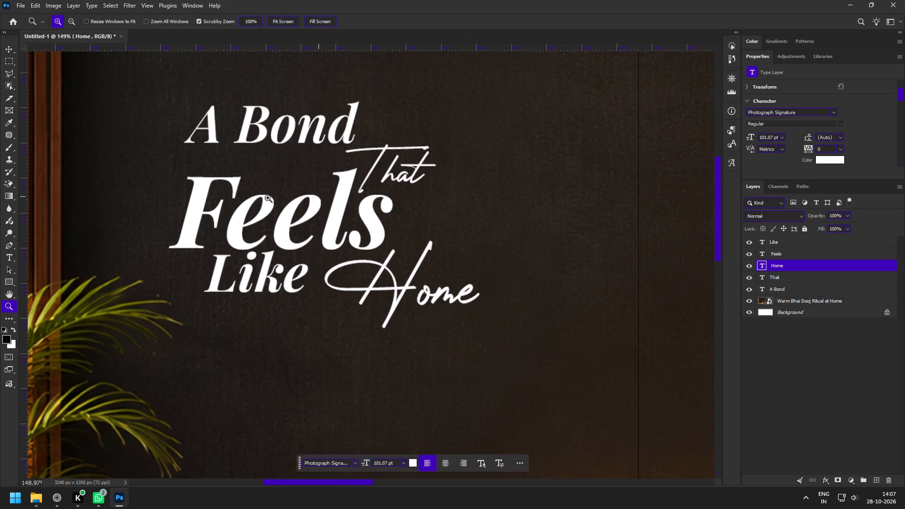
key(v)
click(252, 207)
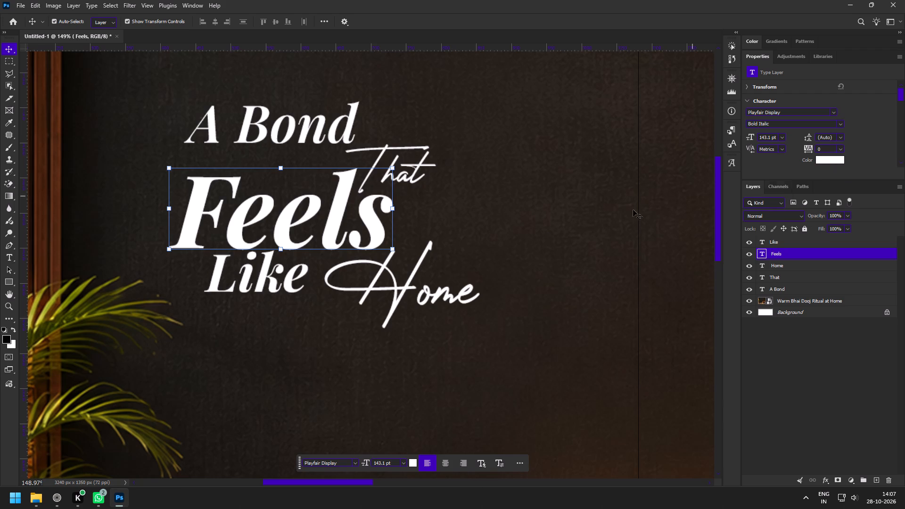
Find the gold "footer logo DC bhumeswar" image in the Dimond City Ested state folder and bring it into the carousel document.
click(38, 496)
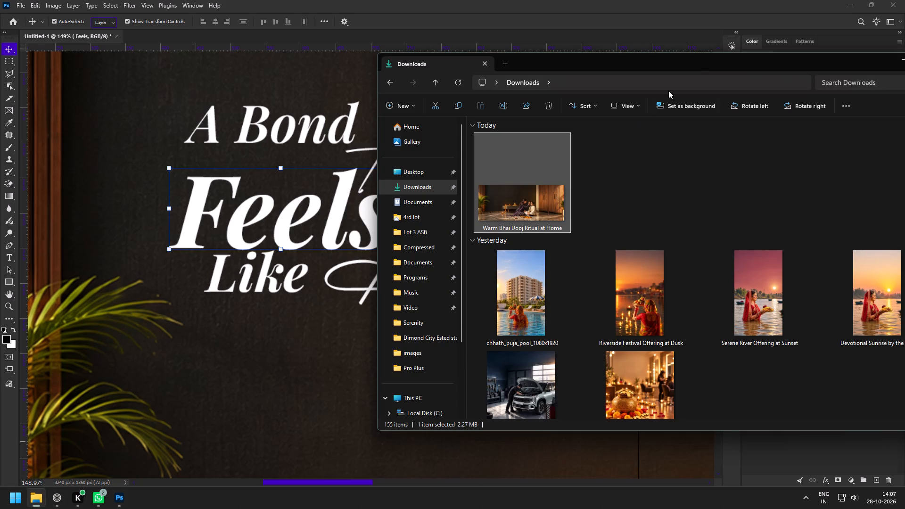
drag(696, 66, 614, 47)
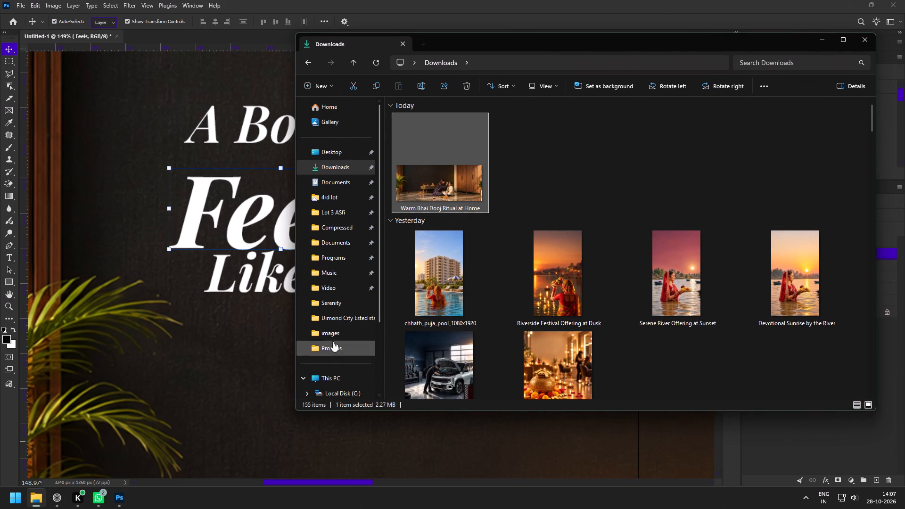
click(329, 331)
click(345, 316)
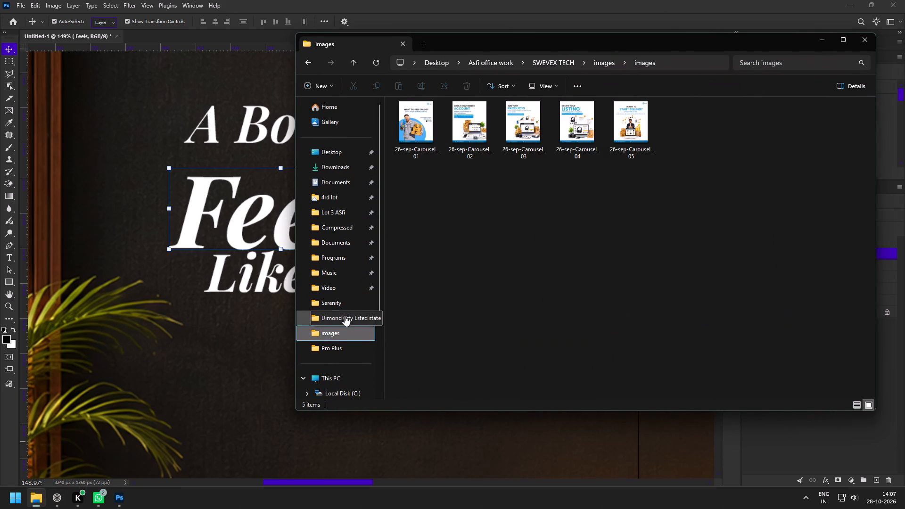
scroll(647, 238, down, 3)
scroll(640, 314, down, 2)
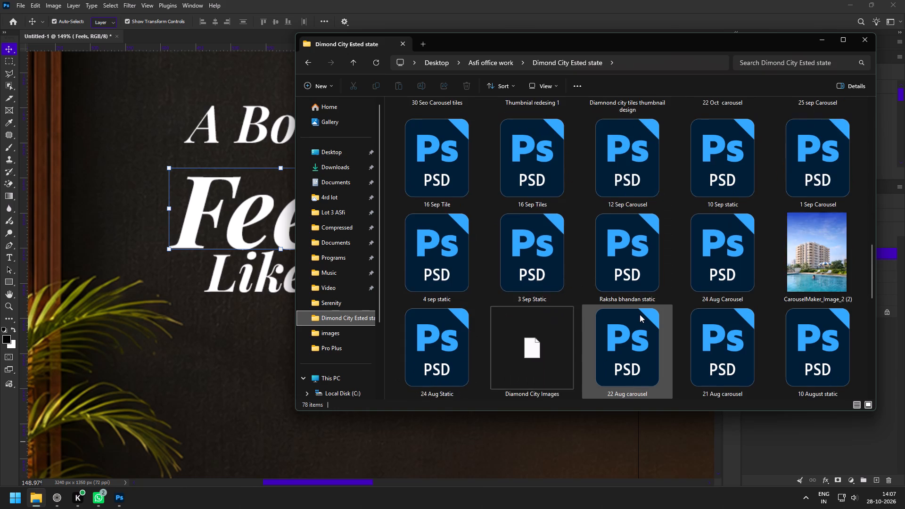
scroll(640, 314, down, 4)
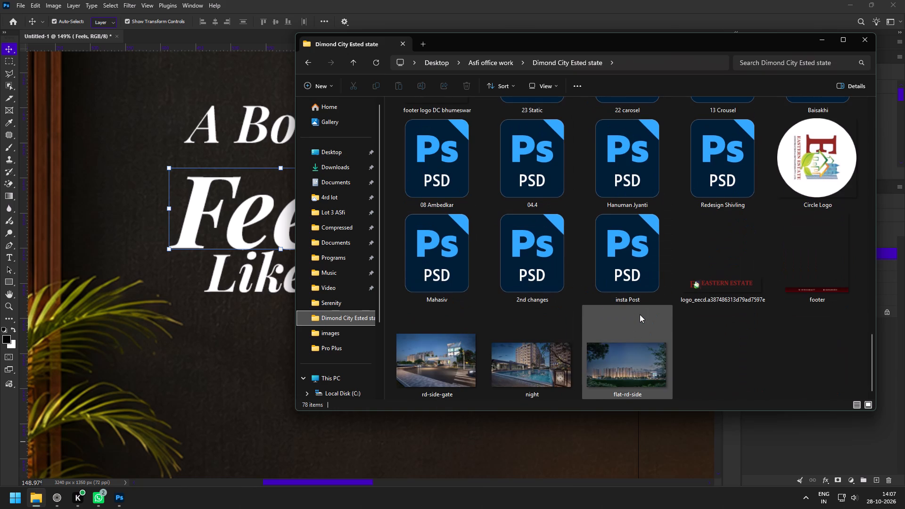
scroll(640, 314, up, 7)
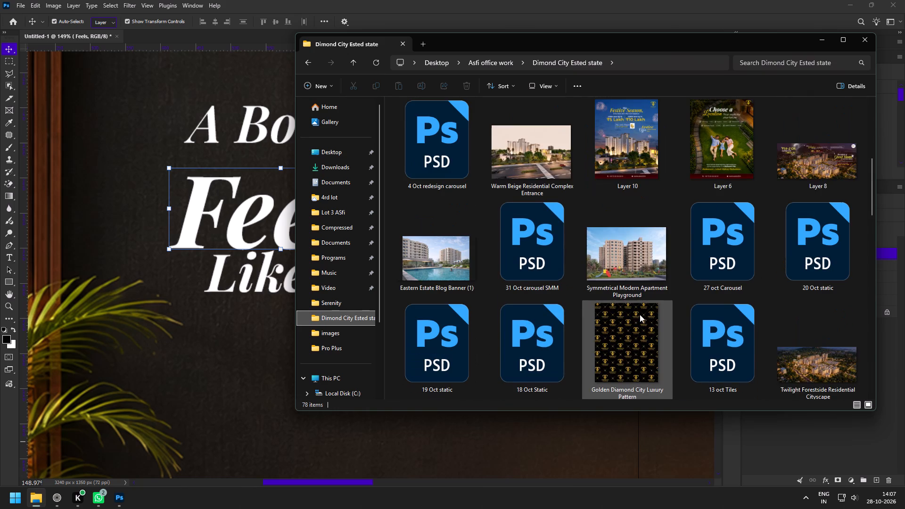
scroll(640, 314, up, 2)
scroll(640, 314, down, 3)
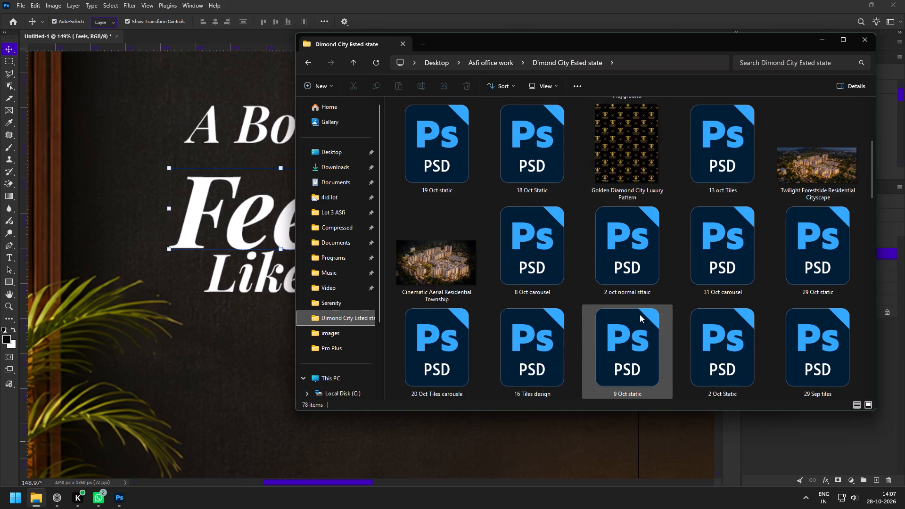
scroll(640, 314, down, 3)
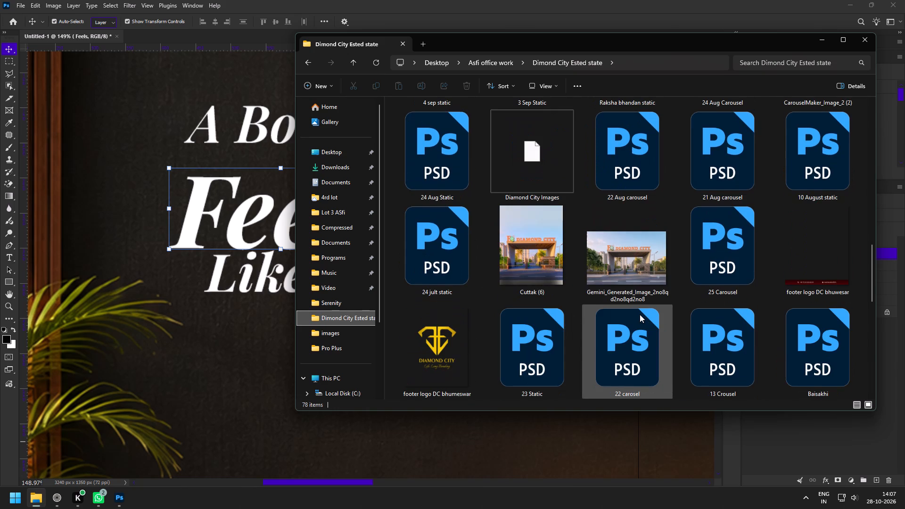
click(544, 142)
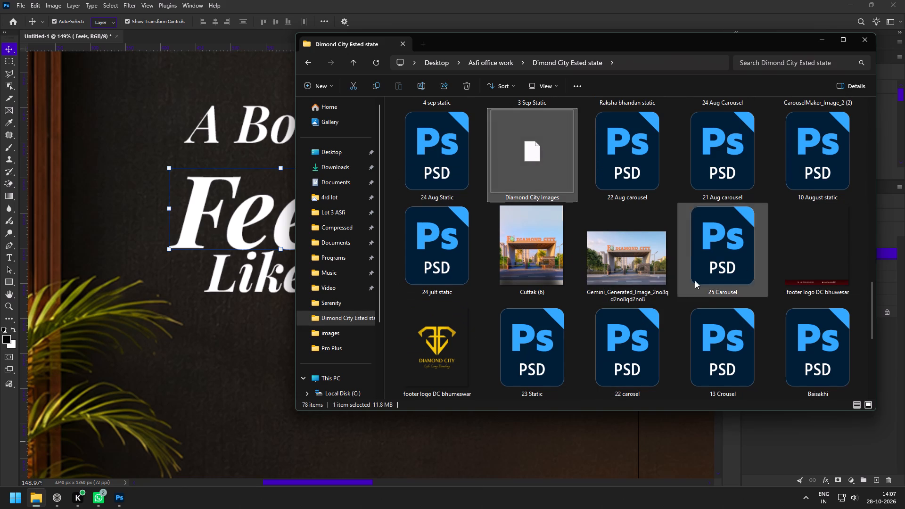
click(430, 342)
drag(444, 360, 178, 253)
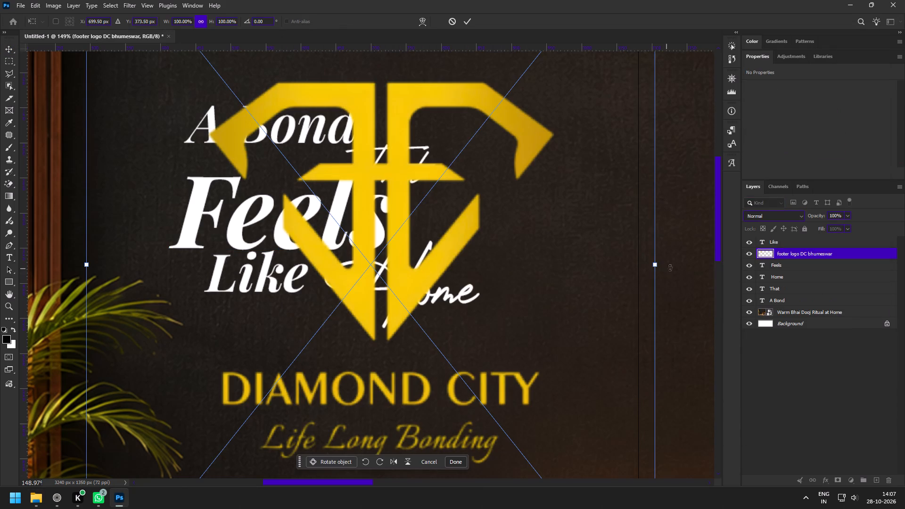
Scale the Diamond City logo down to about 15% and place it in the first tile's upper-right corner.
alt+drag(658, 267, 446, 254)
key(space)
key(space)
key(space)
drag(539, 261, 461, 330)
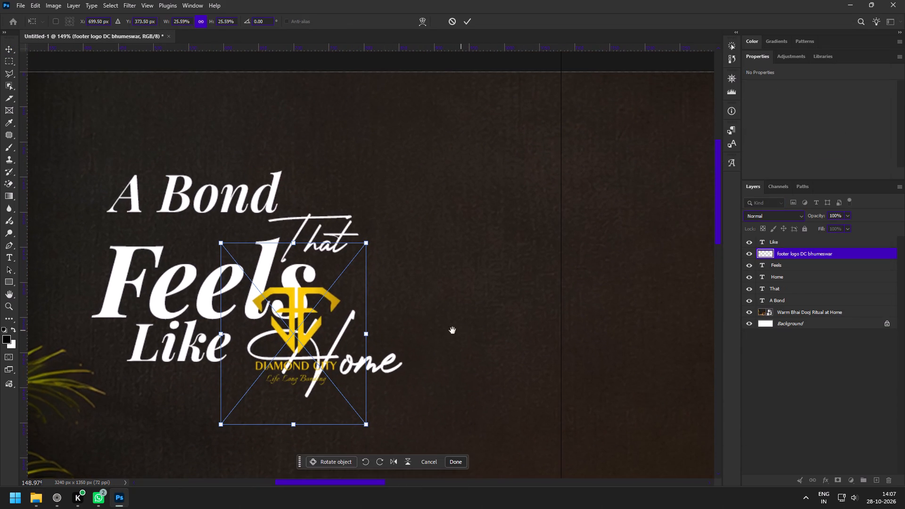
alt+drag(368, 334, 346, 332)
drag(299, 349, 518, 154)
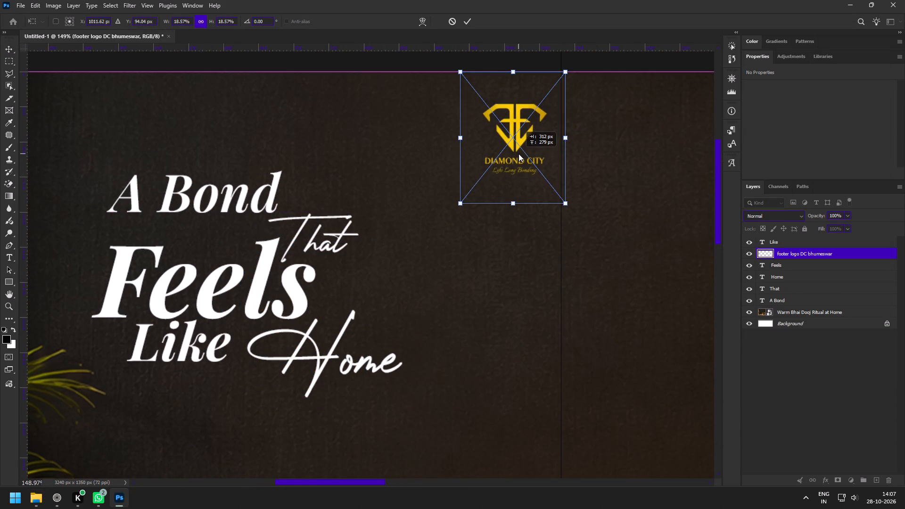
drag(518, 154, 515, 154)
drag(510, 203, 510, 181)
drag(515, 165, 523, 164)
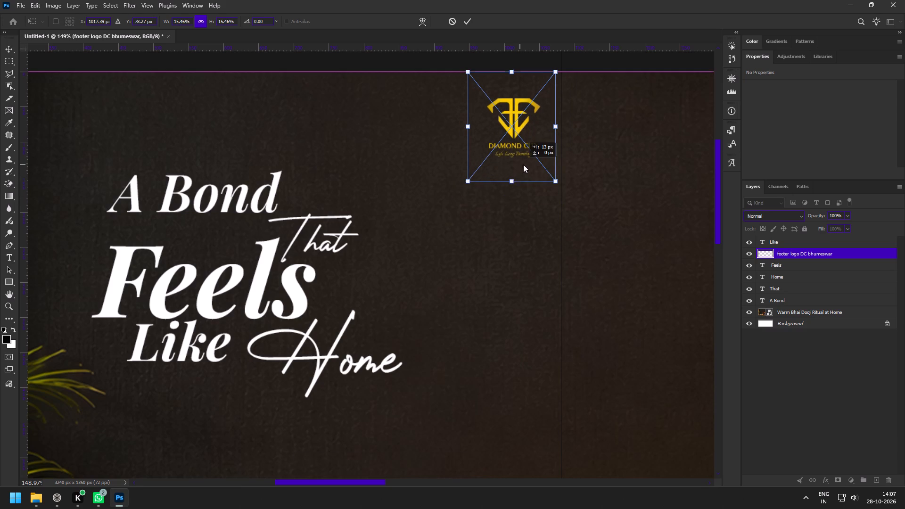
drag(523, 164, 524, 165)
drag(517, 140, 510, 135)
click(465, 16)
Enlarge the Diamond City logo to about 94 x 105 px, keeping it in the first tile's upper-right corner.
key(z)
drag(487, 197, 453, 185)
key(space)
key(space)
key(space)
drag(406, 228, 460, 170)
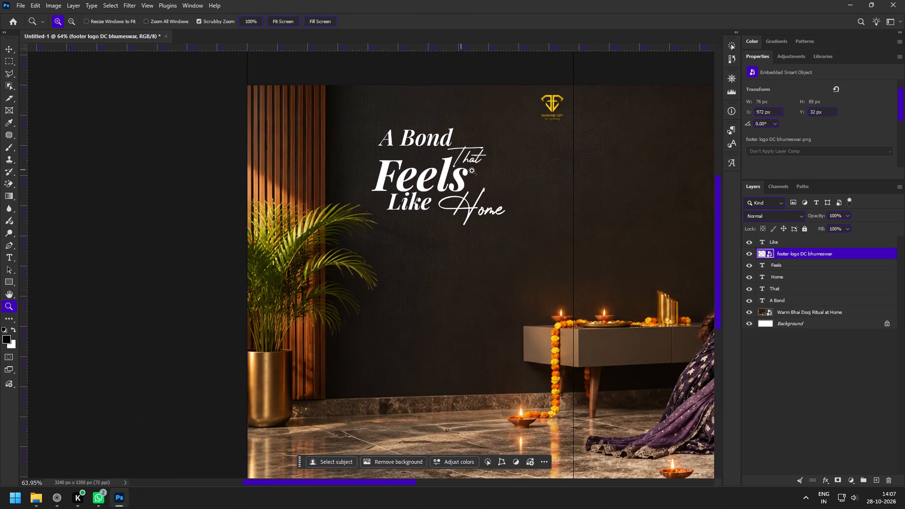
drag(565, 80, 594, 172)
key(v)
click(541, 160)
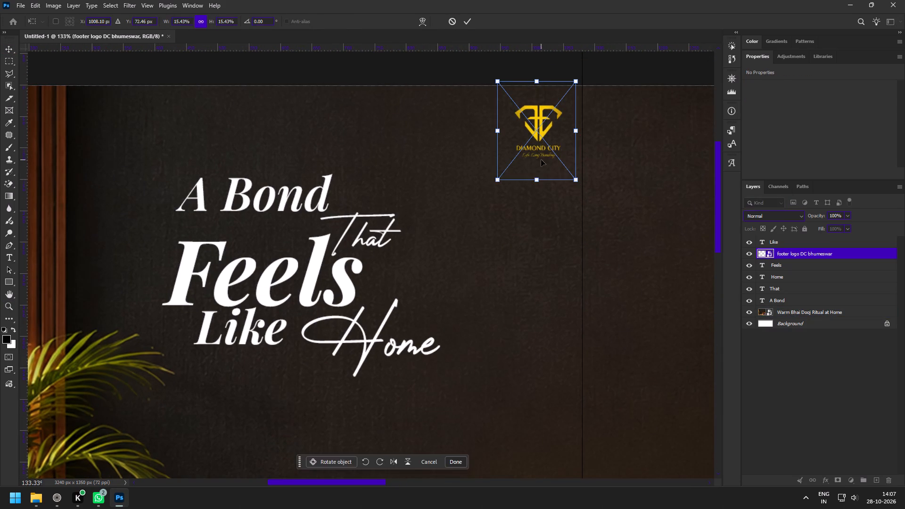
drag(539, 181, 539, 205)
click(546, 185)
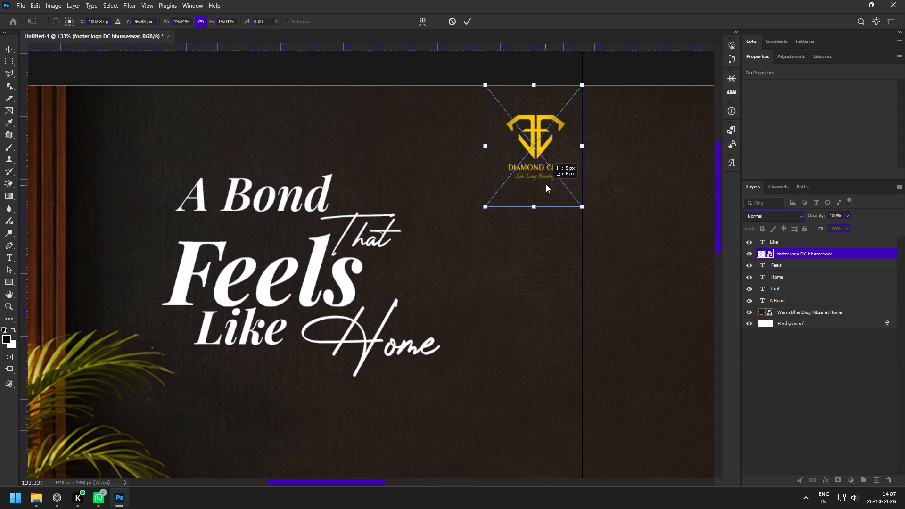
click(472, 22)
Recolour the word "Feels" with the yellow sampled from the Diamond City logo.
click(271, 302)
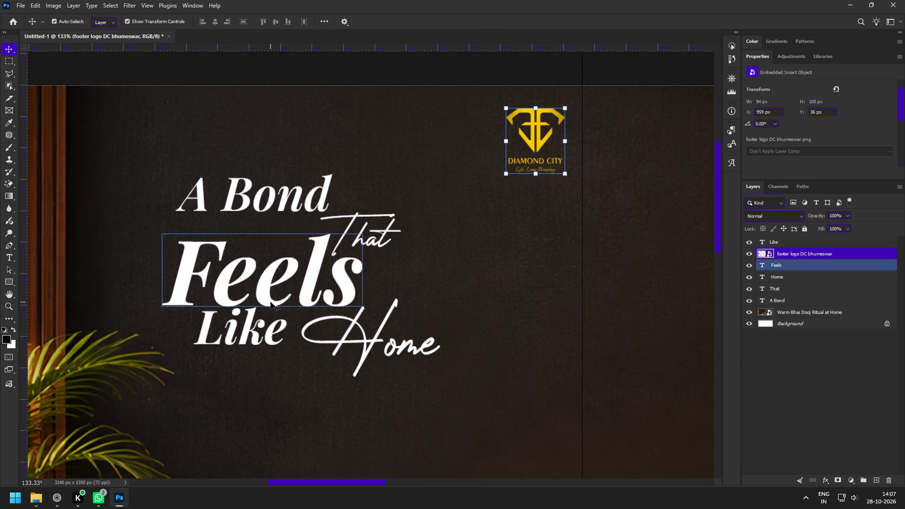
key(i)
click(531, 140)
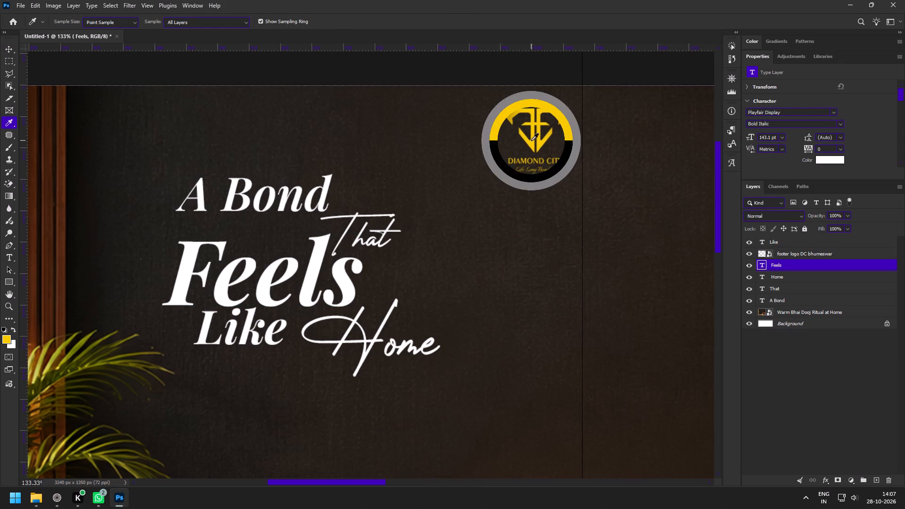
key(alt+BackSpace)
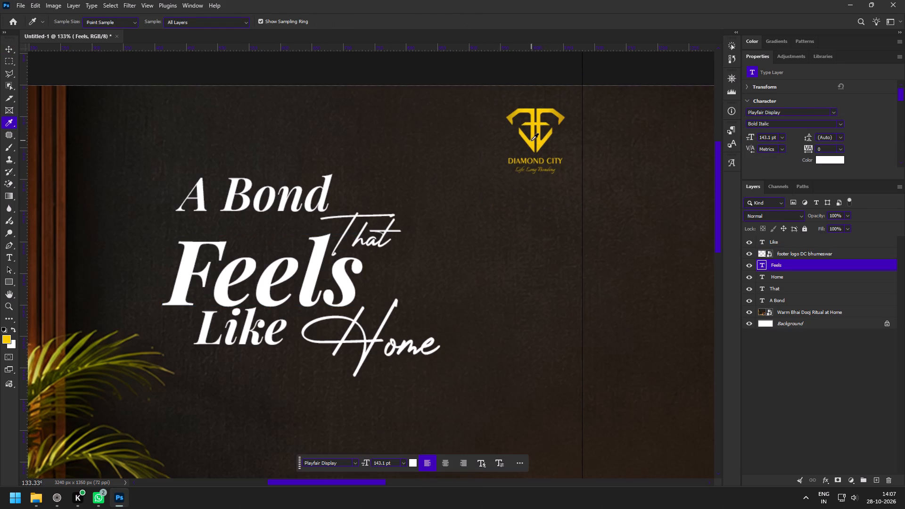
Examine how the yellow "Feels" and the logo sit in the first tile and across the whole scene.
key(z)
drag(411, 310, 360, 263)
key(space)
key(space)
key(space)
key(space)
key(space)
drag(372, 304, 425, 199)
drag(459, 242, 471, 260)
drag(429, 133, 467, 154)
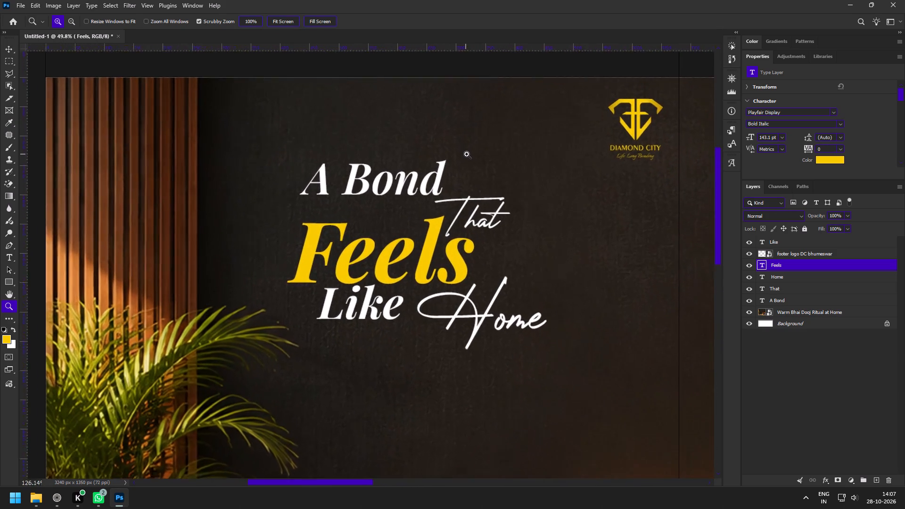
drag(467, 154, 468, 155)
key(space)
key(space)
key(space)
key(space)
key(space)
key(space)
key(space)
key(space)
key(space)
key(space)
key(space)
key(space)
key(space)
key(space)
key(space)
key(space)
key(space)
key(space)
key(space)
key(space)
drag(597, 254, 500, 223)
drag(504, 253, 466, 242)
drag(484, 256, 451, 243)
key(space)
key(space)
drag(519, 258, 436, 243)
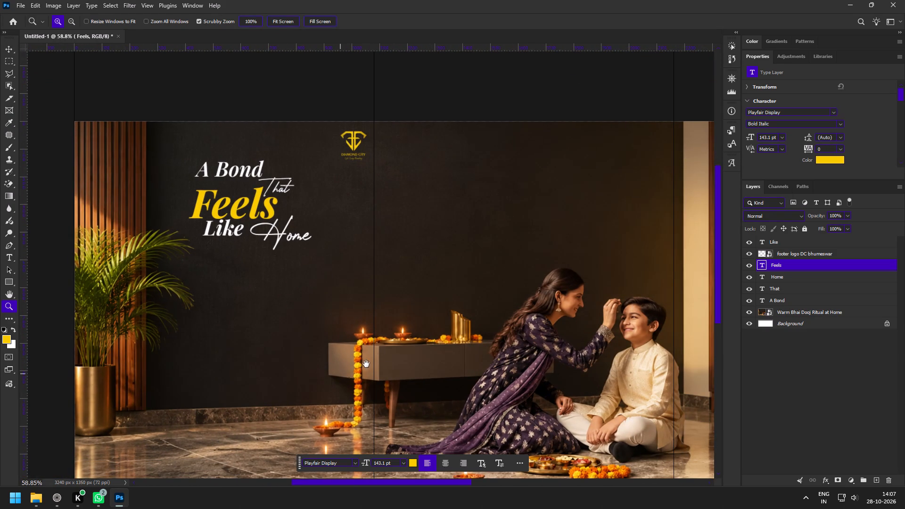
key(space)
key(space)
key(space)
key(space)
key(space)
drag(393, 346, 320, 343)
drag(230, 221, 249, 232)
key(space)
key(space)
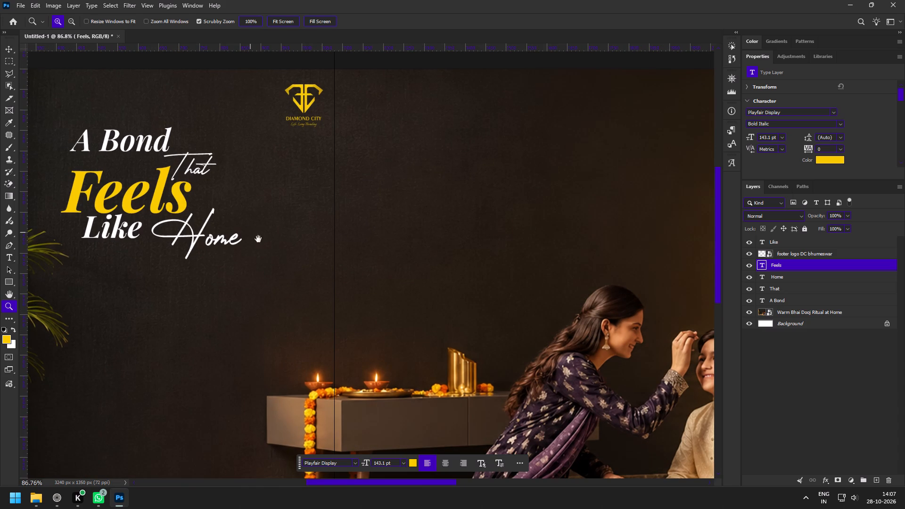
Copy "Happy" from the Tile 2 text in the content document and put it on a duplicate of "A Bond" in the second tile.
click(56, 496)
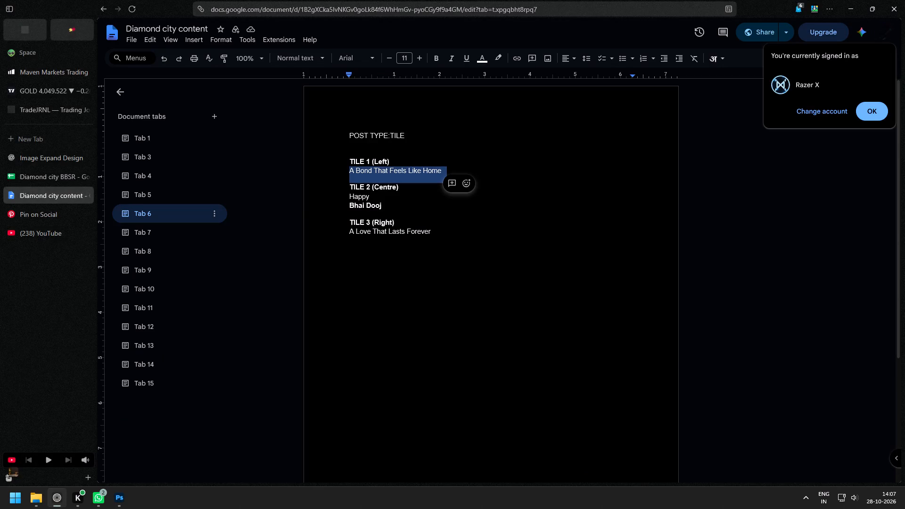
click(352, 198)
drag(338, 197, 387, 197)
key(ctrl+c)
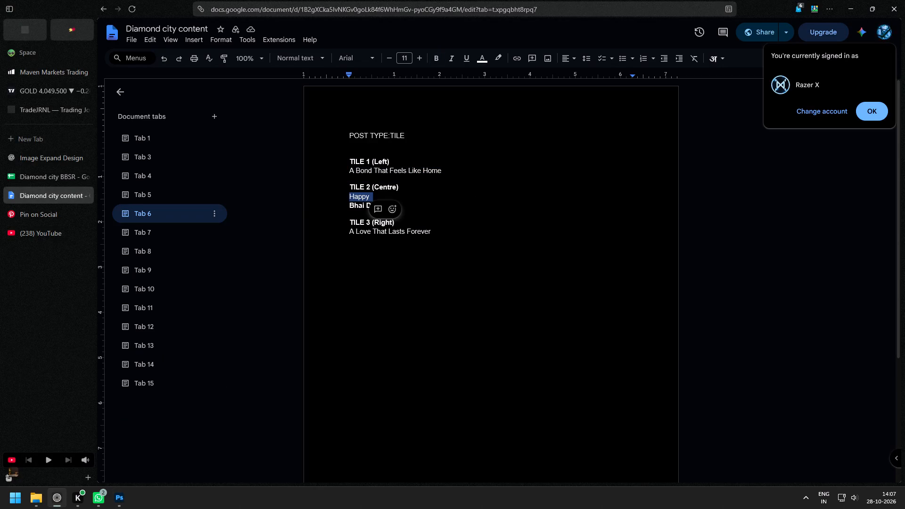
click(123, 500)
key(v)
click(129, 138)
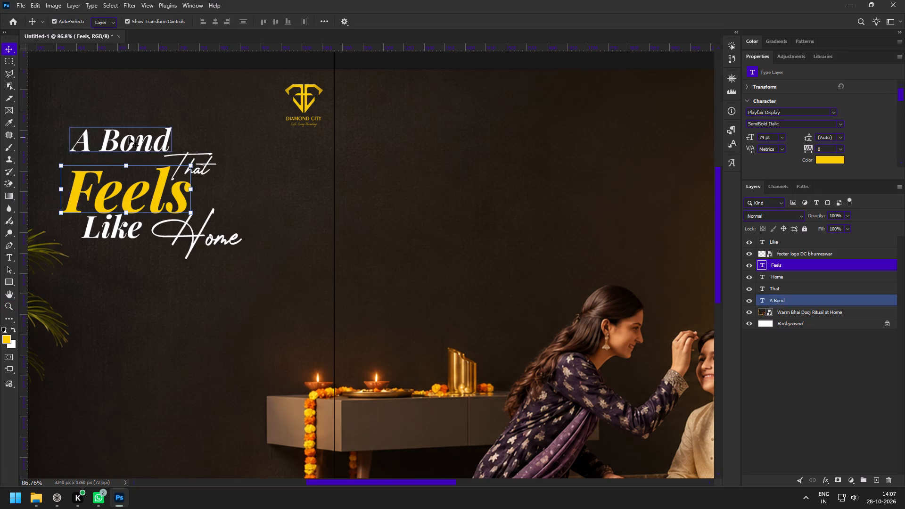
alt+drag(125, 140, 472, 127)
double_click(472, 127)
key(ctrl+v)
key(ctrl+Return)
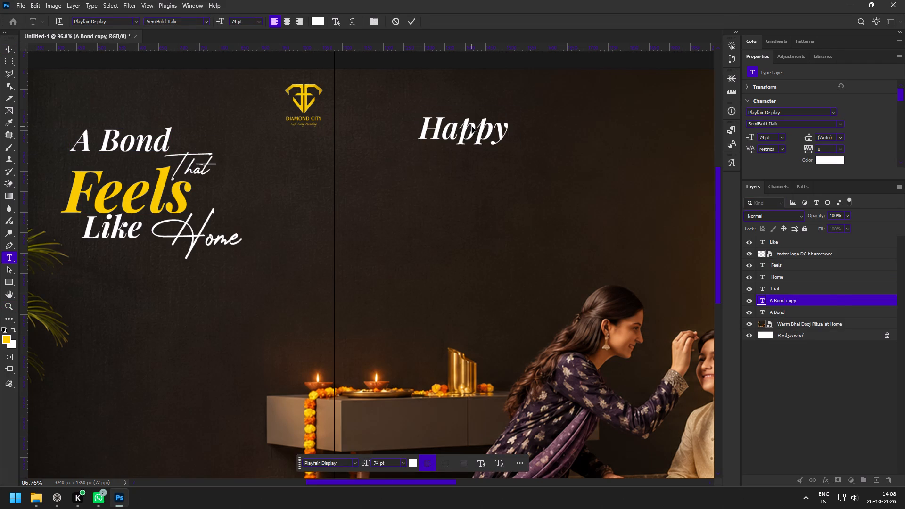
Duplicate "Happy" just below itself and replace the copy's text with "Bhai Dooj" from the content document.
alt+drag(472, 127, 463, 172)
click(60, 500)
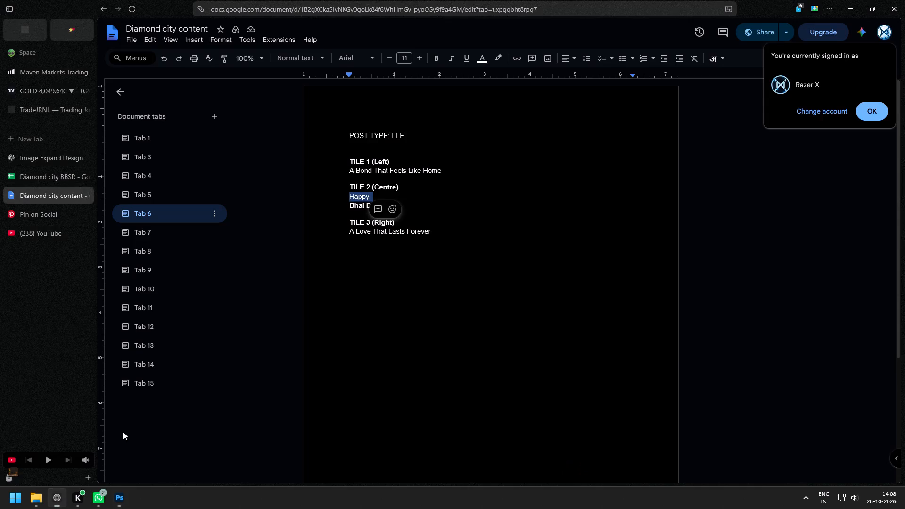
click(317, 198)
drag(333, 206, 444, 204)
key(ctrl+c)
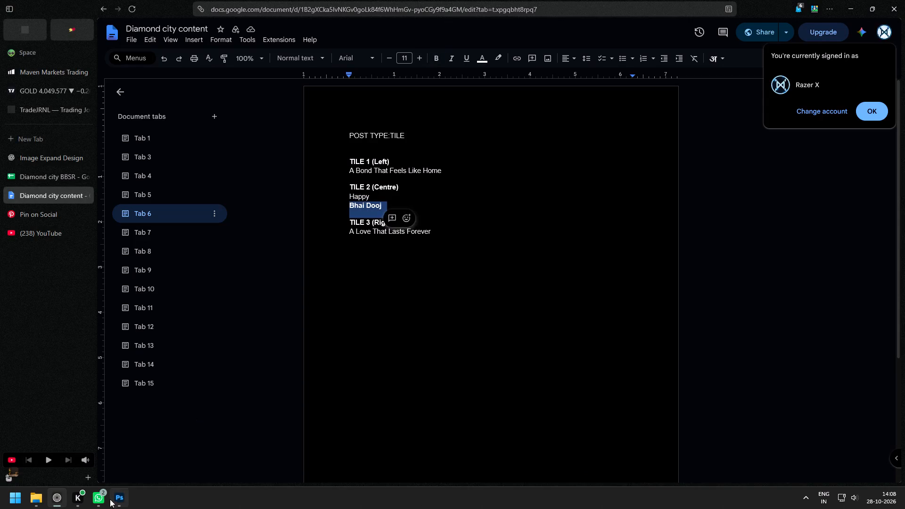
click(121, 501)
double_click(461, 172)
key(ctrl+v)
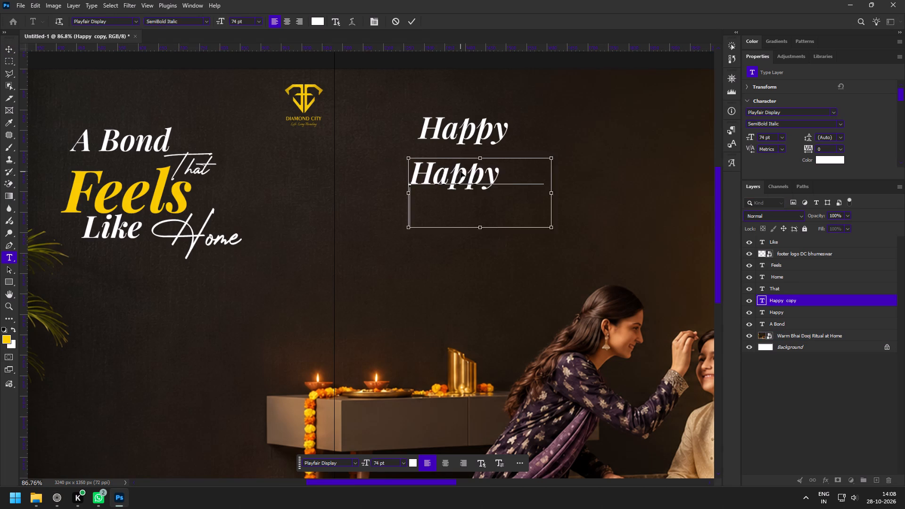
key(ctrl+Return)
Enlarge "Bhai Dooj" to about 110 pt and position it beneath "Happy" in the second tile.
key(space)
drag(487, 190, 428, 206)
key(z)
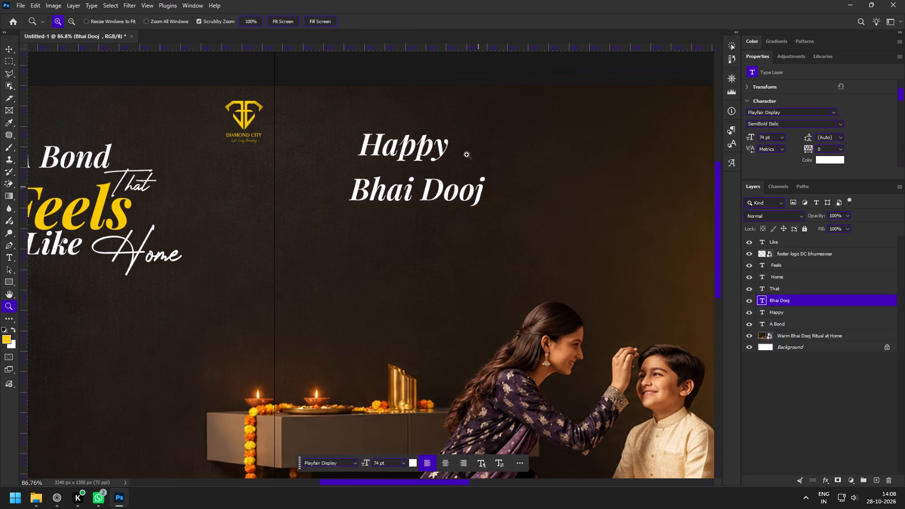
drag(466, 148, 487, 186)
key(v)
click(502, 223)
drag(512, 256, 628, 255)
click(465, 22)
drag(438, 210, 442, 254)
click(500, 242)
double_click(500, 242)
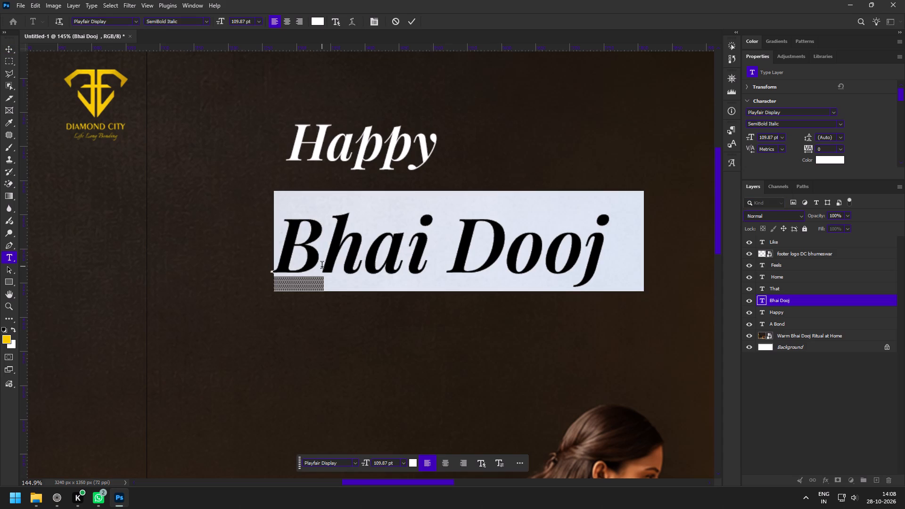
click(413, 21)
Set only the final "j" of "Bhai Dooj" in the favourite font World Discovery Six PERSONAL Regular, after trying World Discovery Swash PERSONAL.
double_click(574, 253)
drag(584, 263, 648, 265)
click(834, 113)
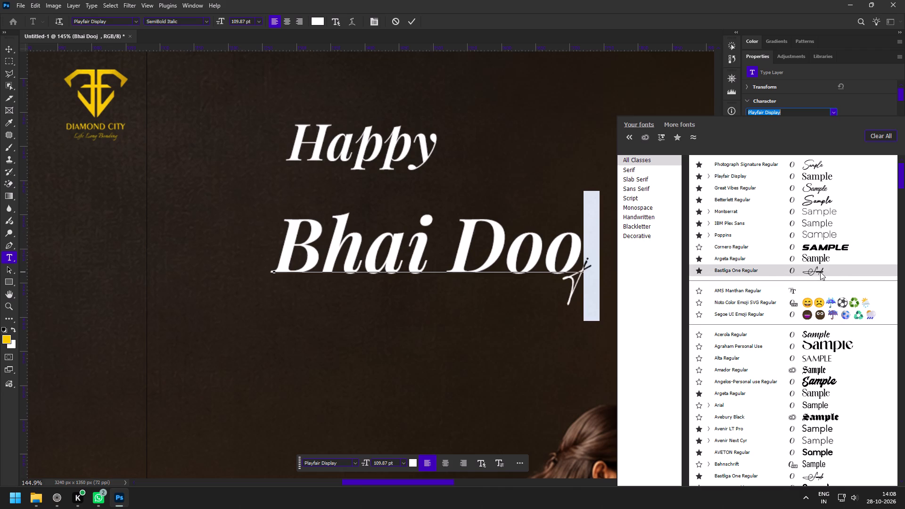
scroll(806, 334, up, 4)
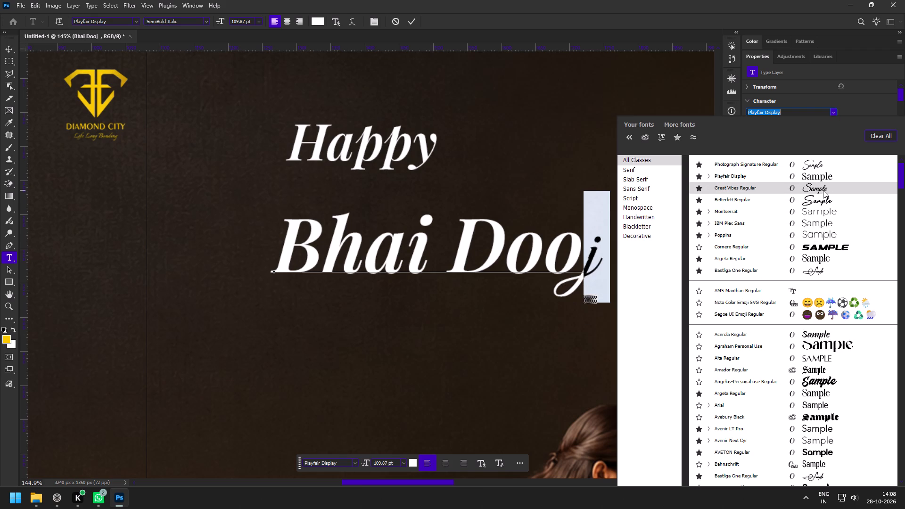
click(677, 136)
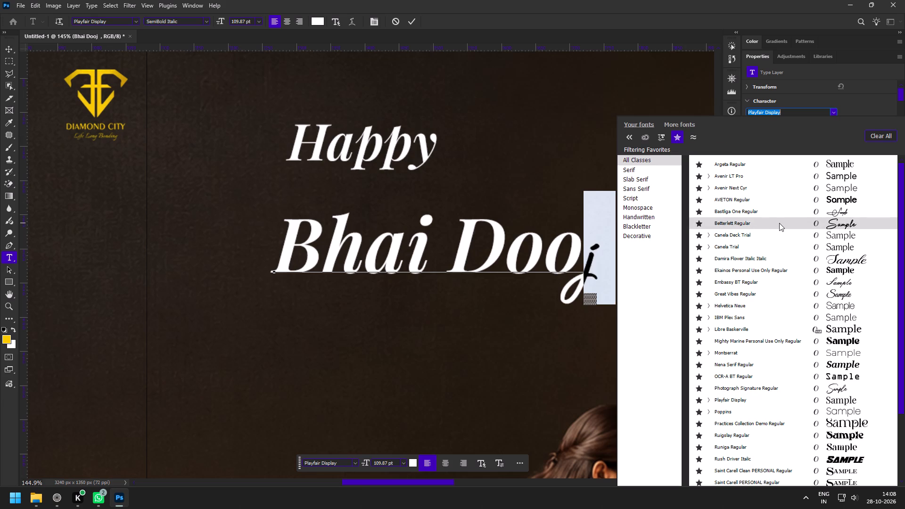
scroll(779, 223, up, 3)
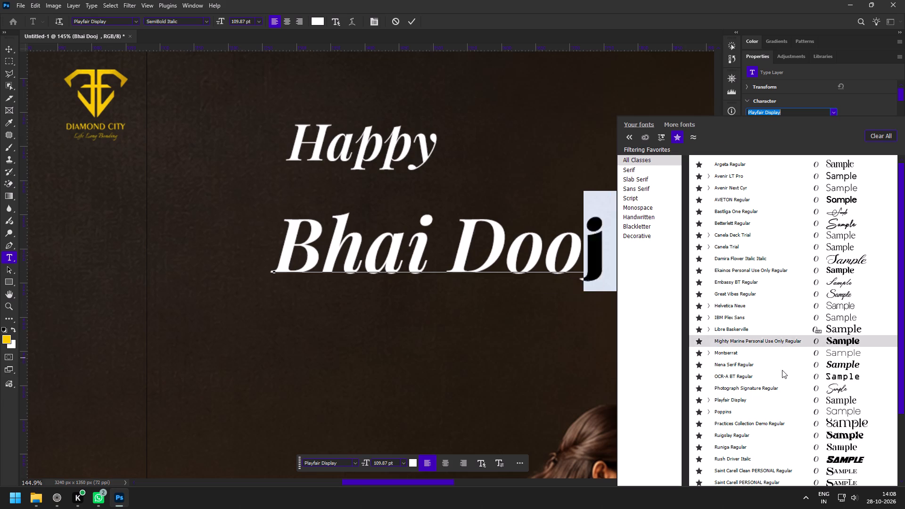
scroll(788, 390, down, 11)
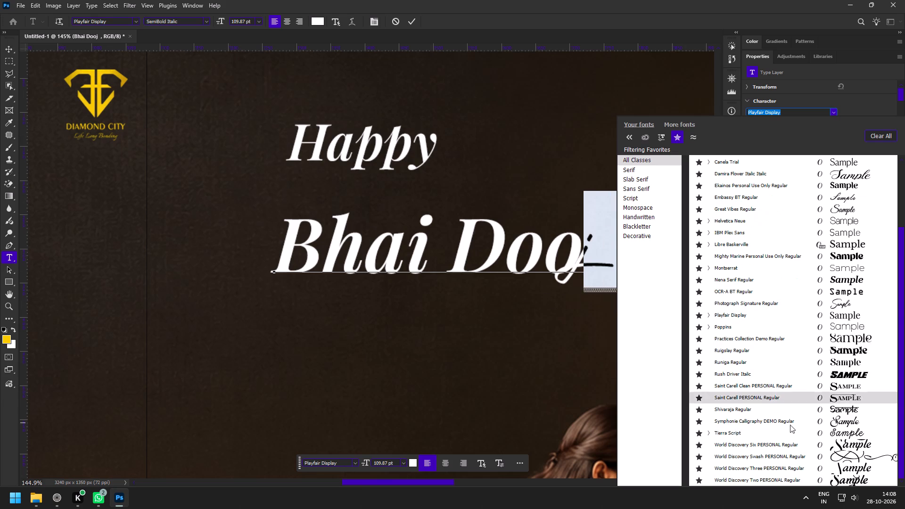
click(795, 456)
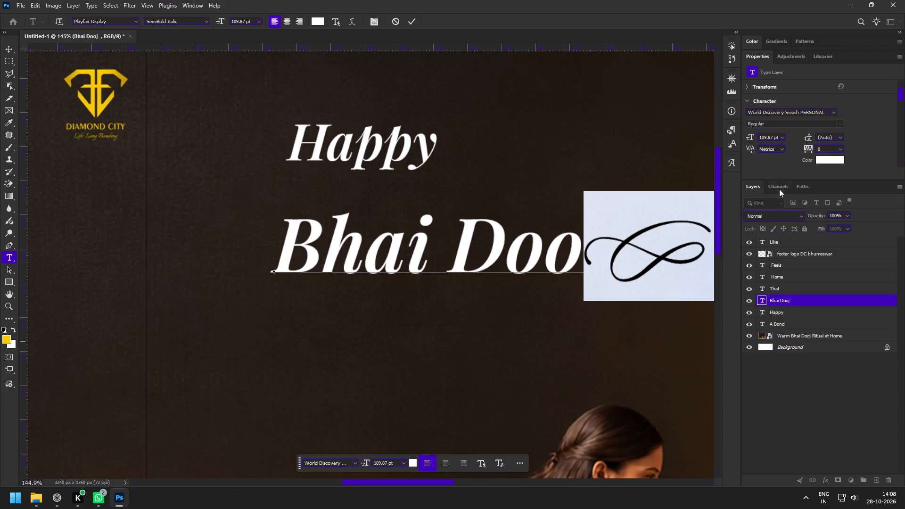
click(834, 109)
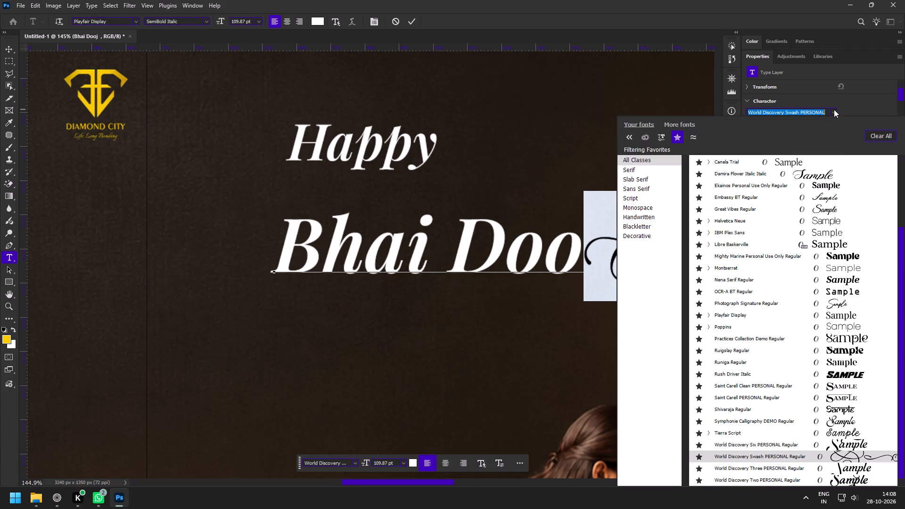
click(824, 440)
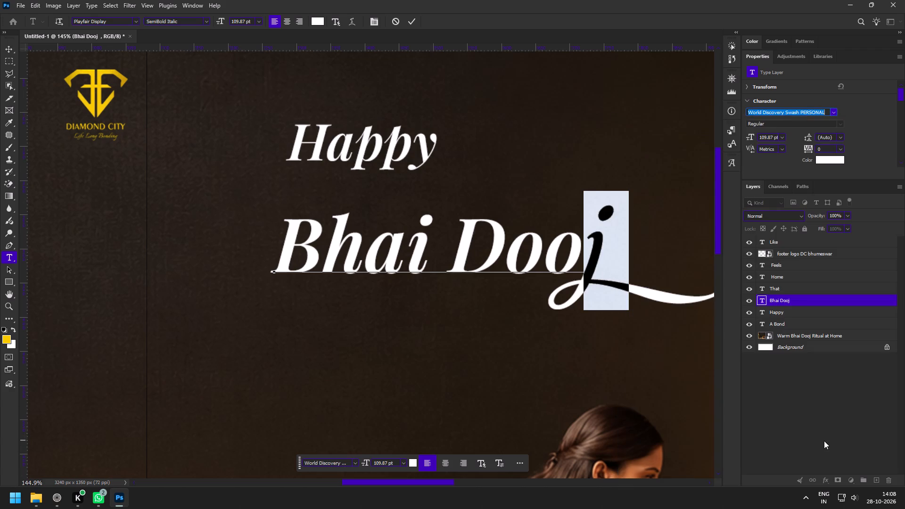
click(414, 19)
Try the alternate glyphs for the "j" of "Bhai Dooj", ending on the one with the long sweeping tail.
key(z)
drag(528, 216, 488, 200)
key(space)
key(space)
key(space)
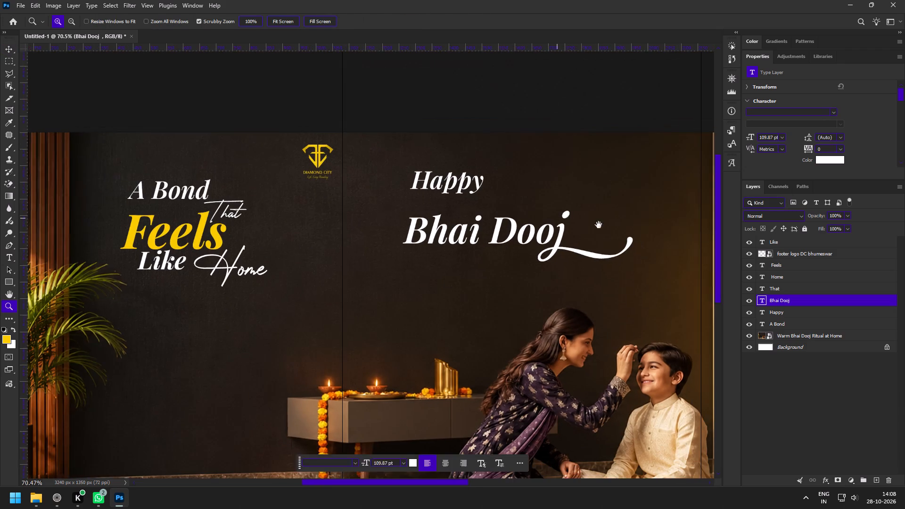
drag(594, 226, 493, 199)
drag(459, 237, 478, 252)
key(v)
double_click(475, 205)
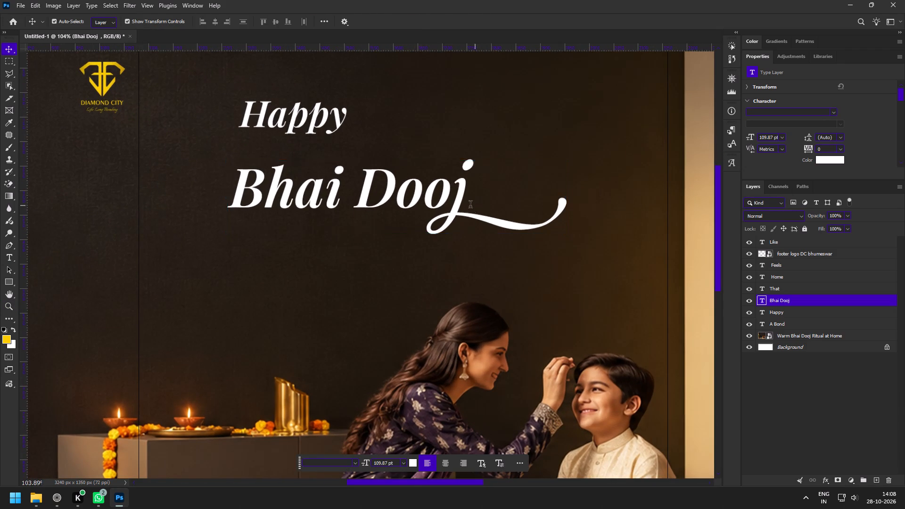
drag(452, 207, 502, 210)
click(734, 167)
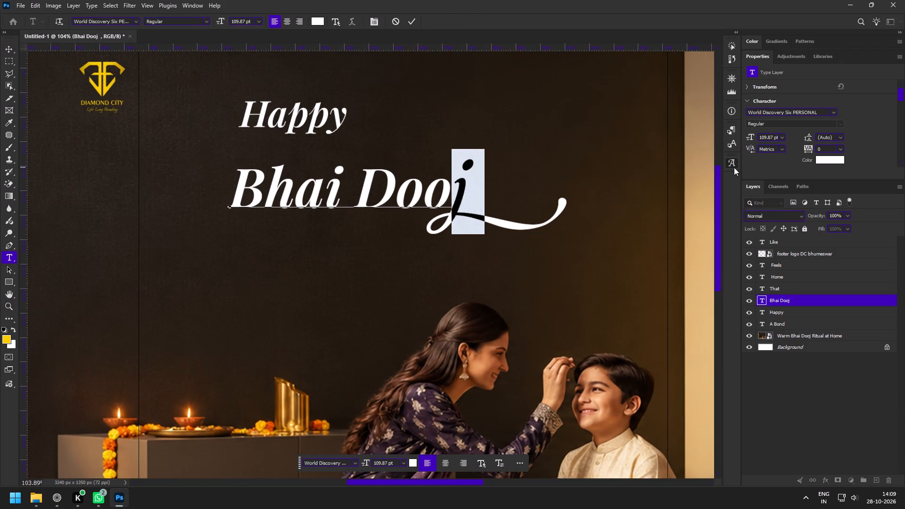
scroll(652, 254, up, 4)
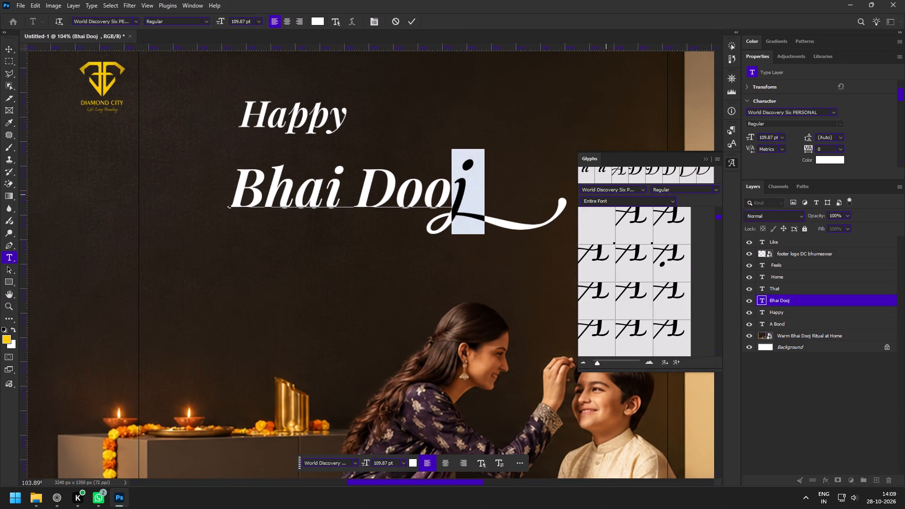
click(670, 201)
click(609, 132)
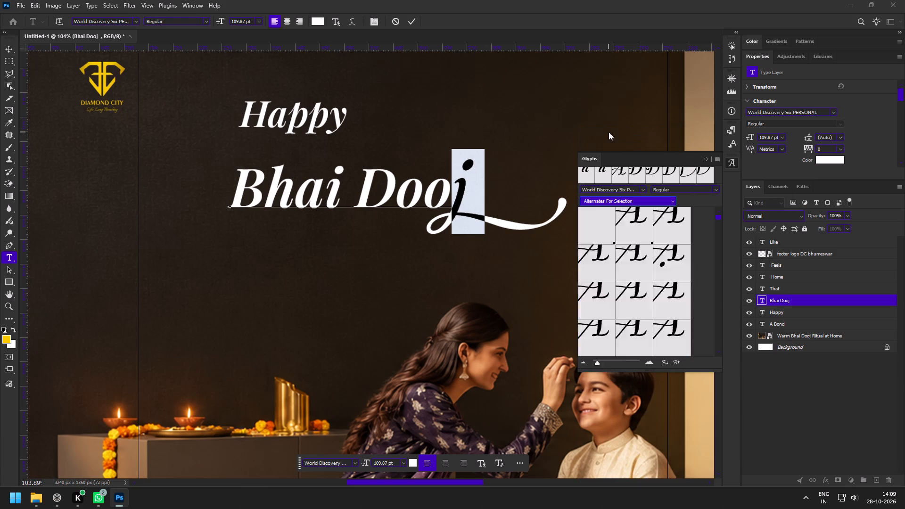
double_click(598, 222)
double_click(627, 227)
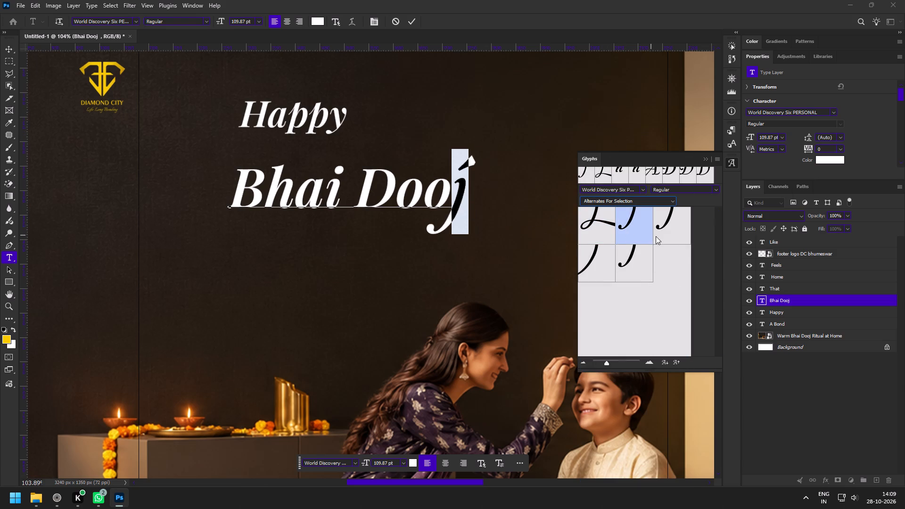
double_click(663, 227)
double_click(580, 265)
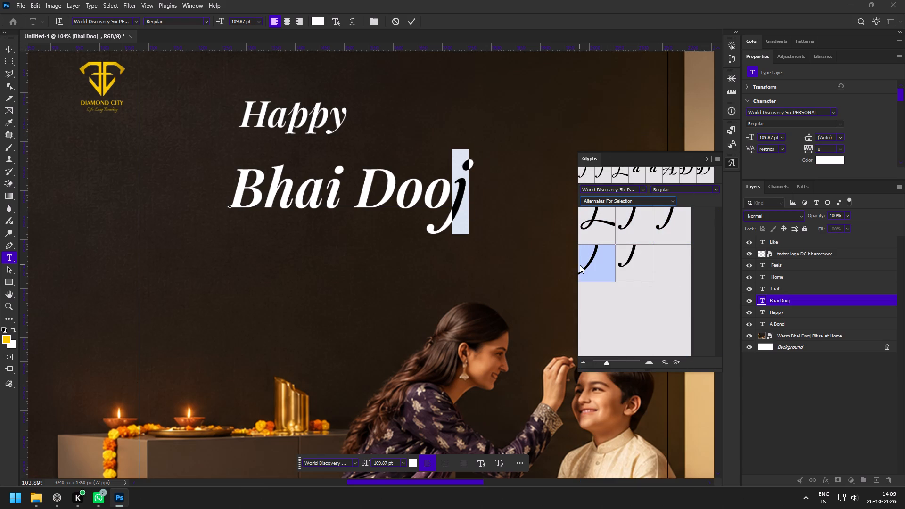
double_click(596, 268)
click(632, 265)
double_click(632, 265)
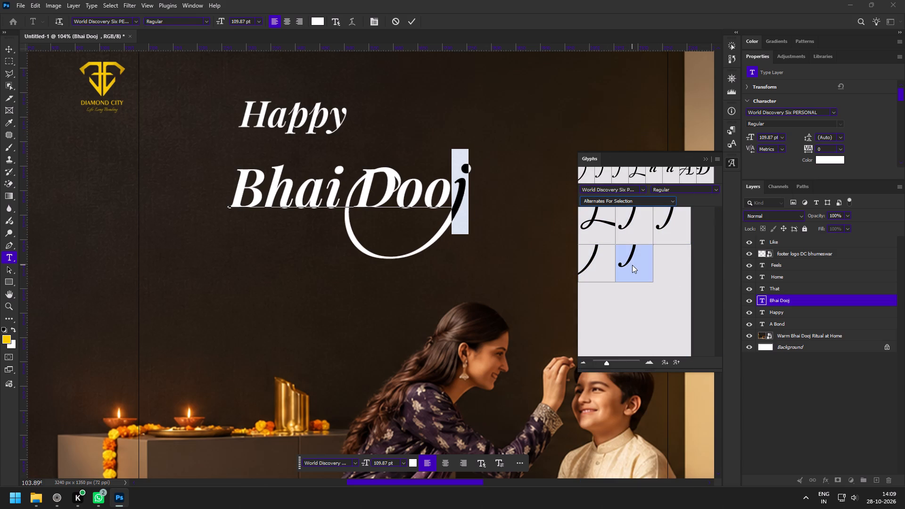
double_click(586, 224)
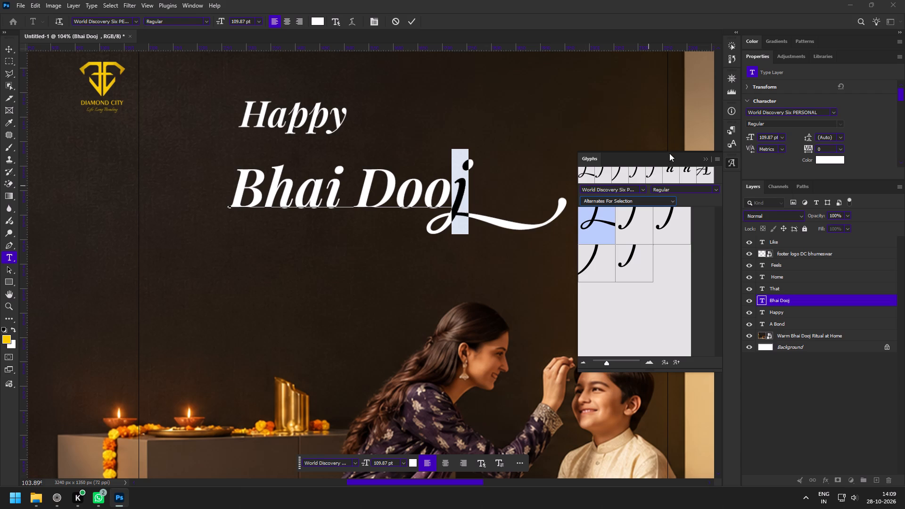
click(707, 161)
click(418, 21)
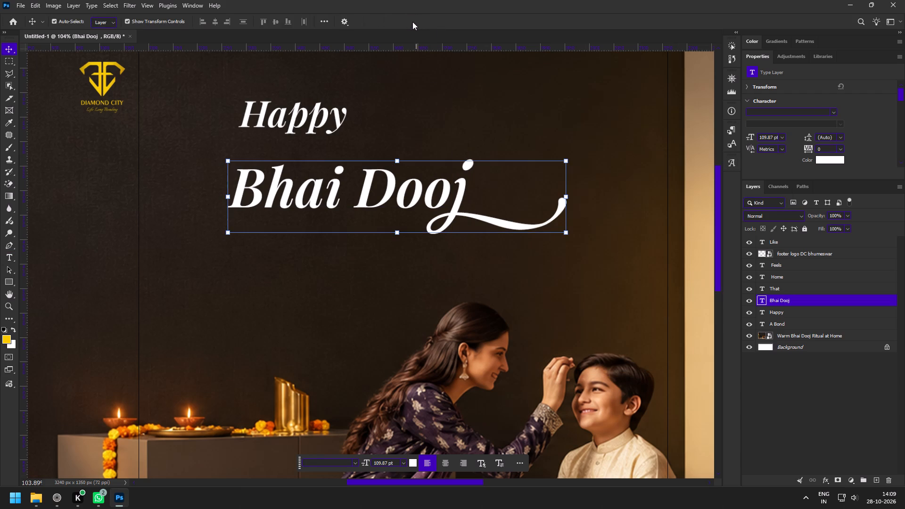
Enlarge "Bhai Dooj" to about 124 pt and move it lower in the second tile, just above the woman's head.
key(z)
drag(516, 287, 486, 272)
key(space)
key(space)
key(space)
key(space)
key(space)
drag(509, 298, 470, 259)
drag(427, 238, 450, 258)
key(v)
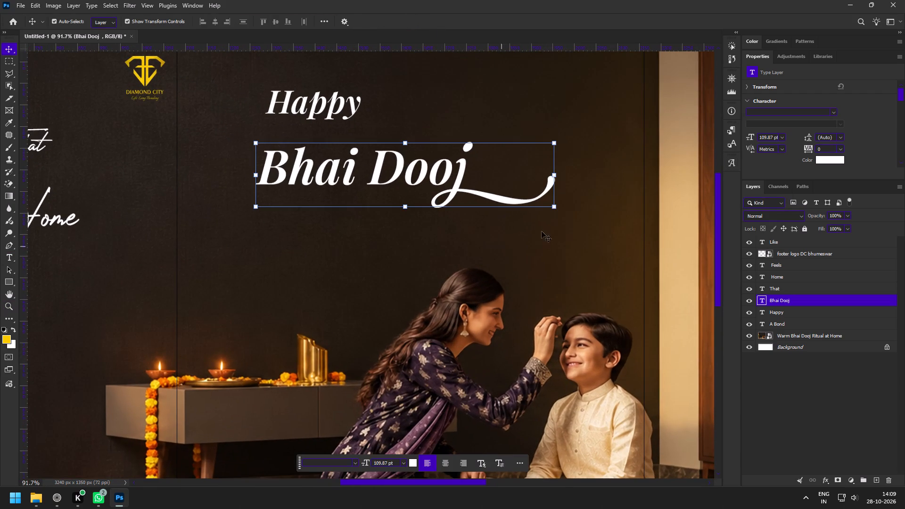
drag(553, 209, 557, 240)
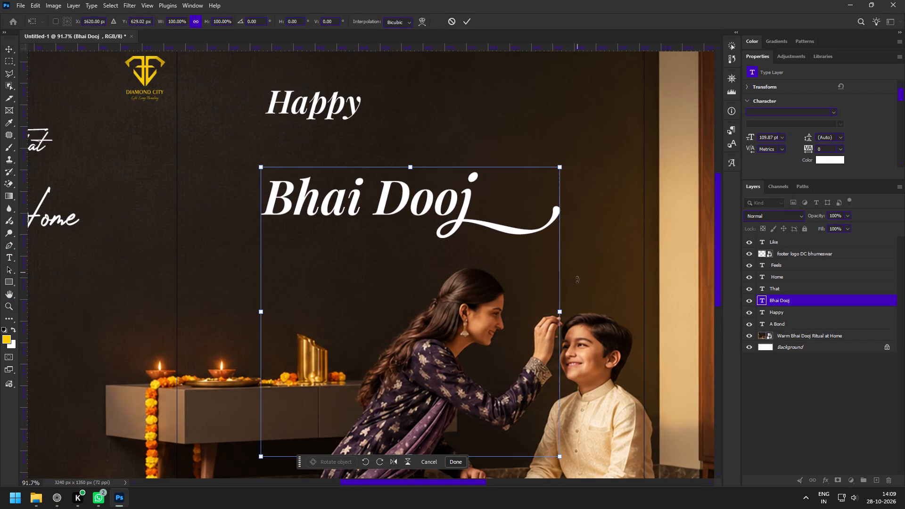
drag(563, 268, 582, 266)
drag(507, 217, 506, 233)
drag(511, 233, 489, 251)
click(462, 24)
Move "Happy" down so it sits directly above "Bhai" in the second tile.
key(z)
drag(277, 88, 299, 113)
key(v)
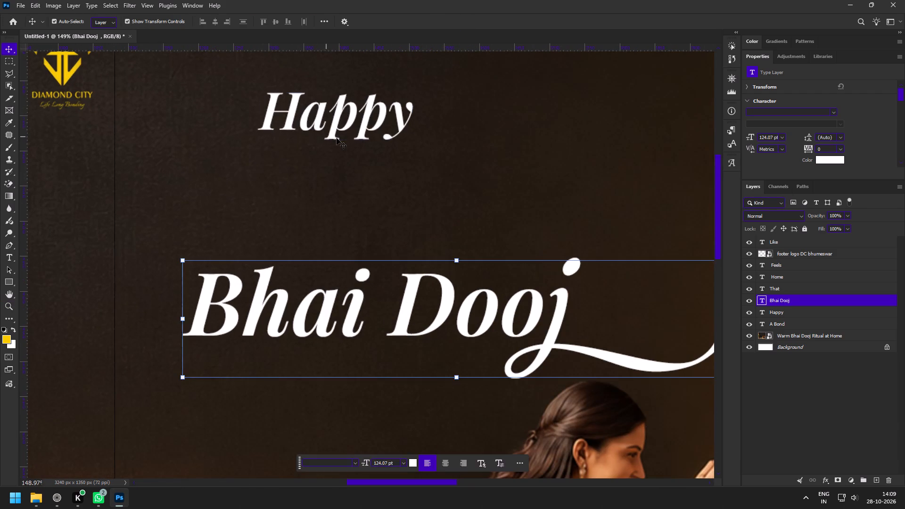
click(337, 138)
drag(367, 111, 366, 235)
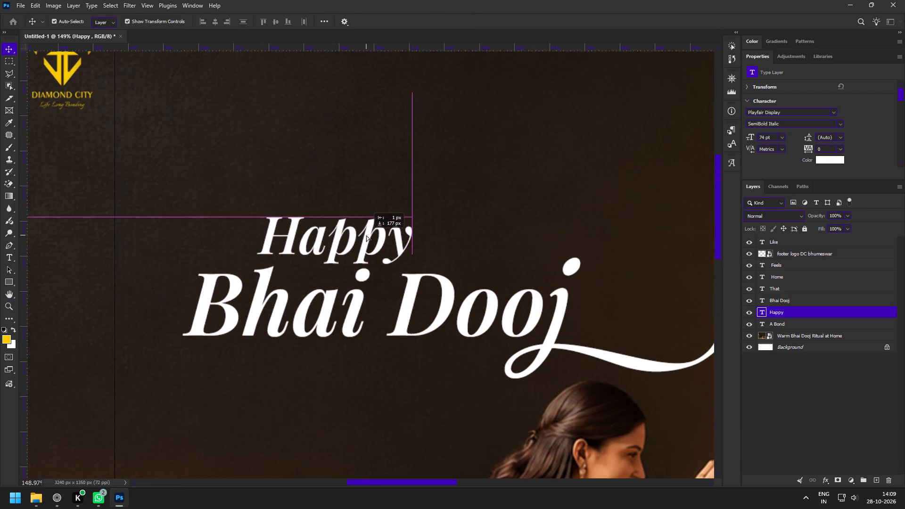
drag(366, 235, 522, 247)
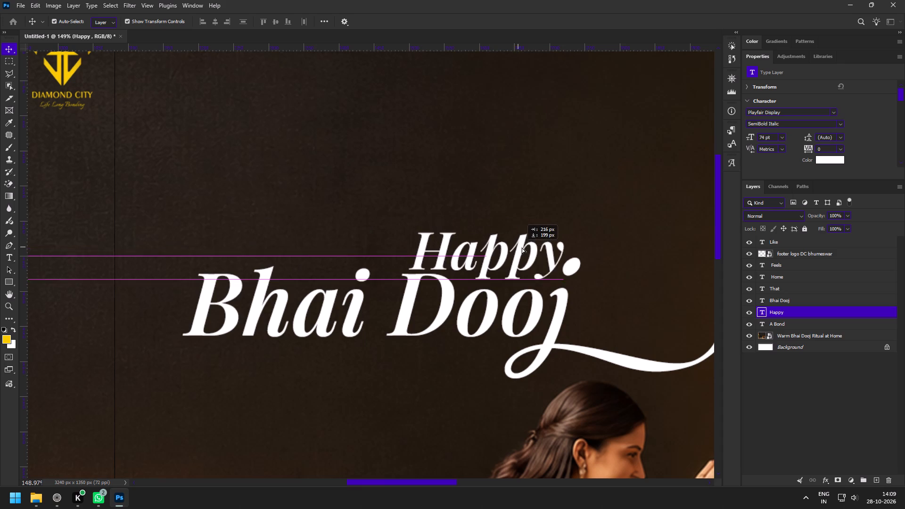
drag(522, 247, 352, 240)
Shrink "Happy" to about 56 pt, keeping it level and close above "Bhai".
click(402, 243)
drag(406, 249, 387, 251)
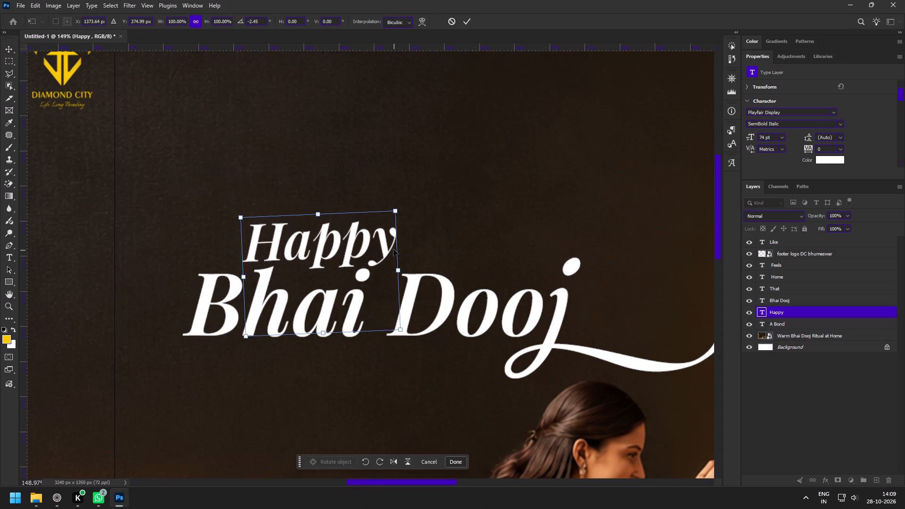
key(ctrl+z)
drag(397, 271, 359, 270)
drag(339, 251, 351, 249)
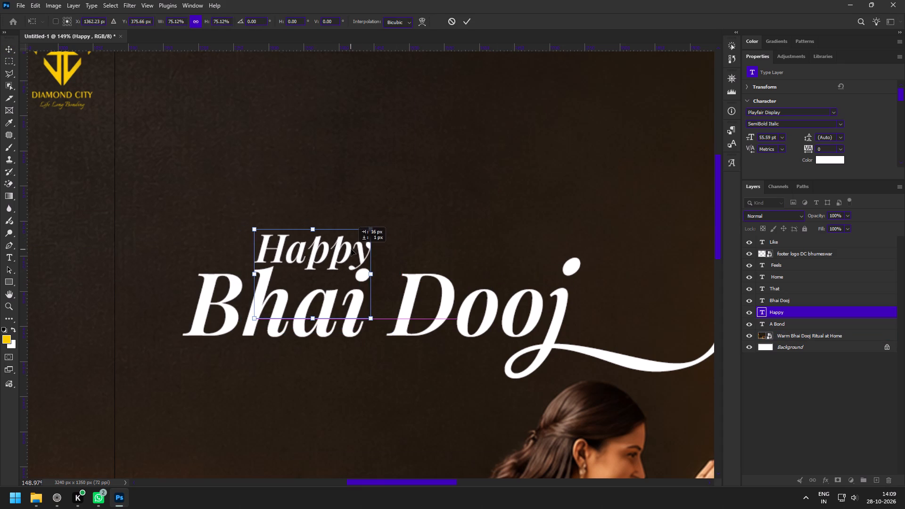
drag(351, 249, 352, 249)
click(471, 20)
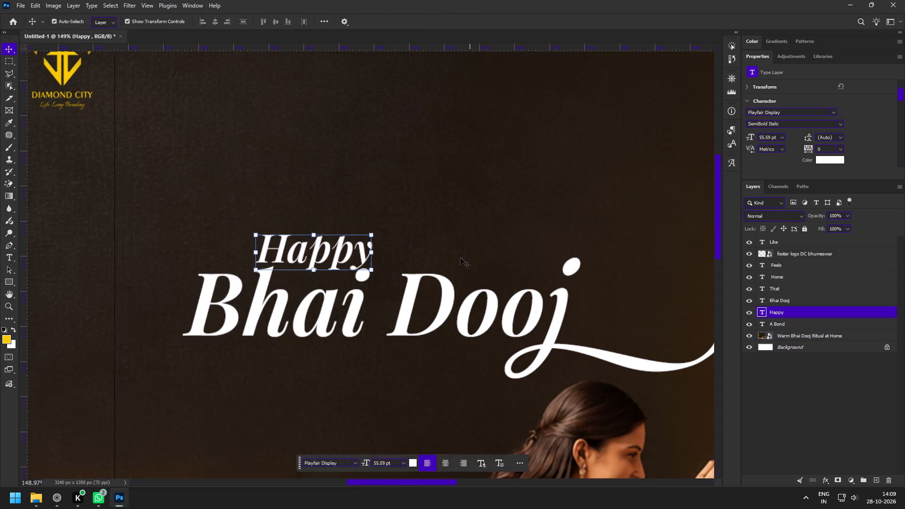
Color "Bhai Dooj" yellow (faca01) by sampling the Diamond City logo.
click(465, 287)
key(z)
drag(561, 233, 533, 222)
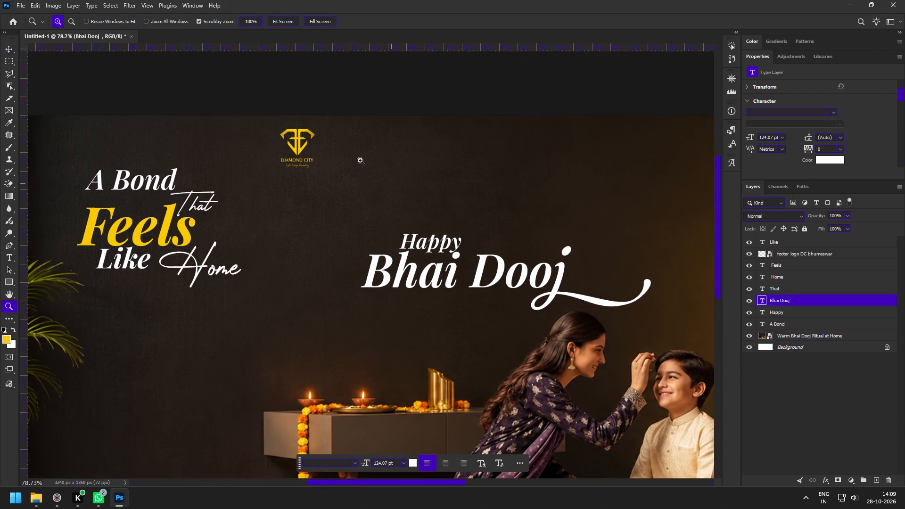
key(v)
click(822, 161)
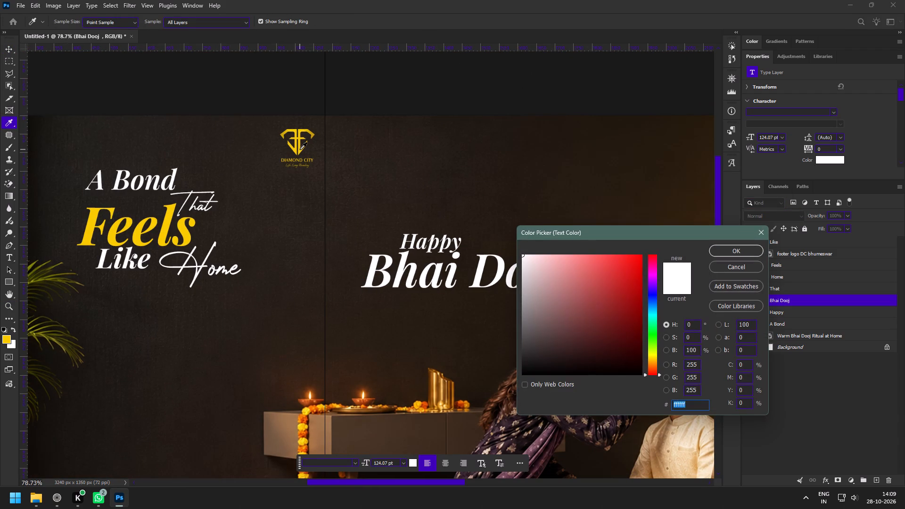
click(300, 149)
click(734, 254)
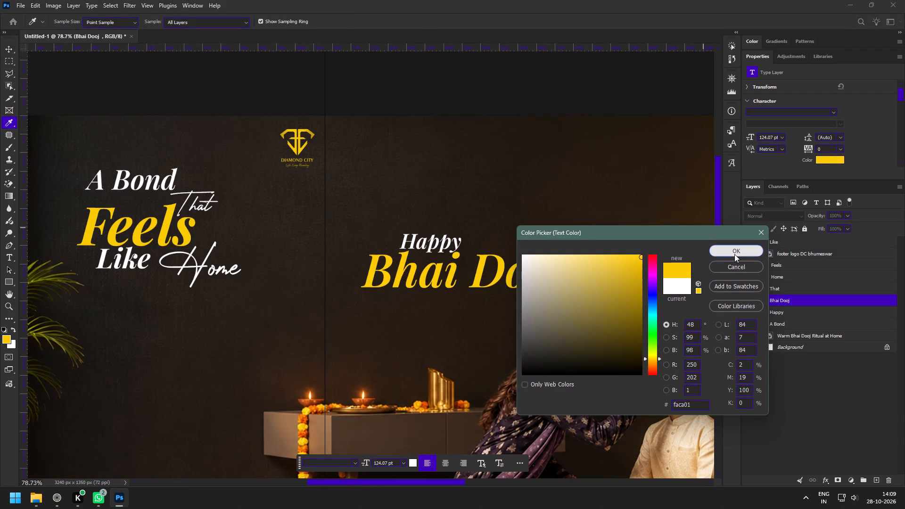
Examine how the yellow "Bhai Dooj" heading sits in the second tile and across the whole scene up to the third tile.
key(z)
drag(543, 304, 506, 282)
key(space)
key(space)
key(space)
key(space)
key(space)
key(space)
key(space)
key(space)
key(space)
key(space)
key(space)
drag(588, 304, 462, 257)
click(470, 267)
drag(326, 168, 337, 184)
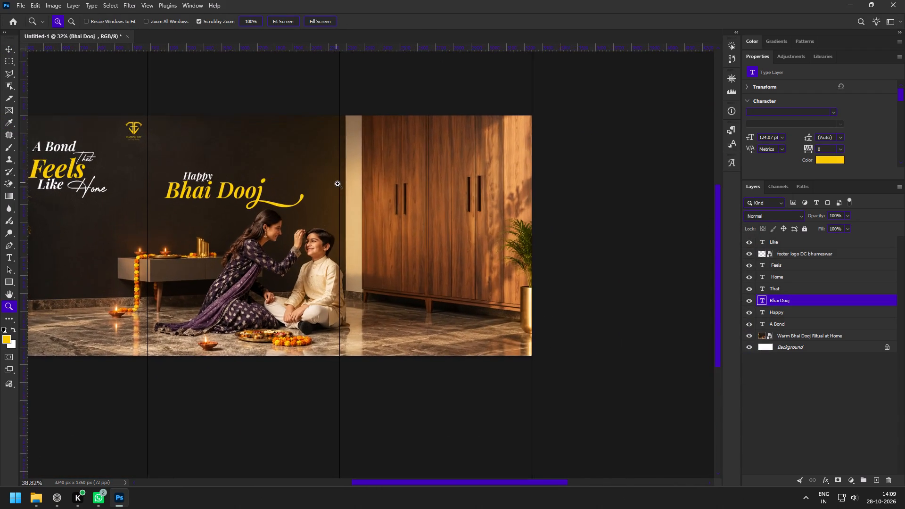
drag(337, 184, 338, 184)
drag(204, 132, 214, 145)
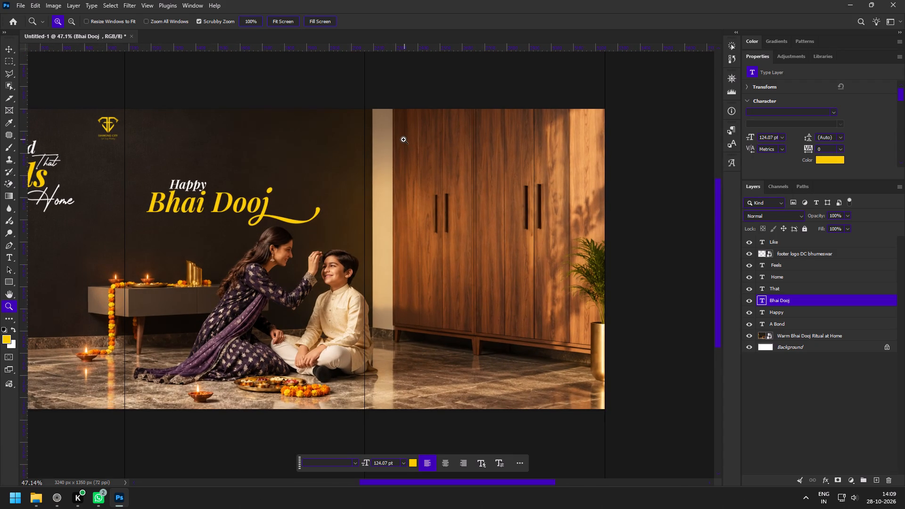
Copy "A Love That Lasts Forever" from the Tile 3 text in the content document and return to Photoshop.
click(54, 502)
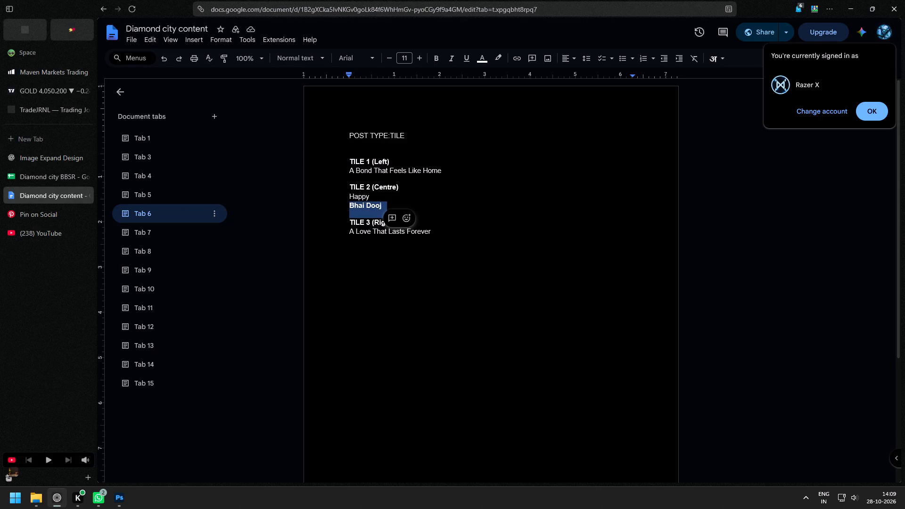
click(353, 239)
drag(334, 234, 400, 235)
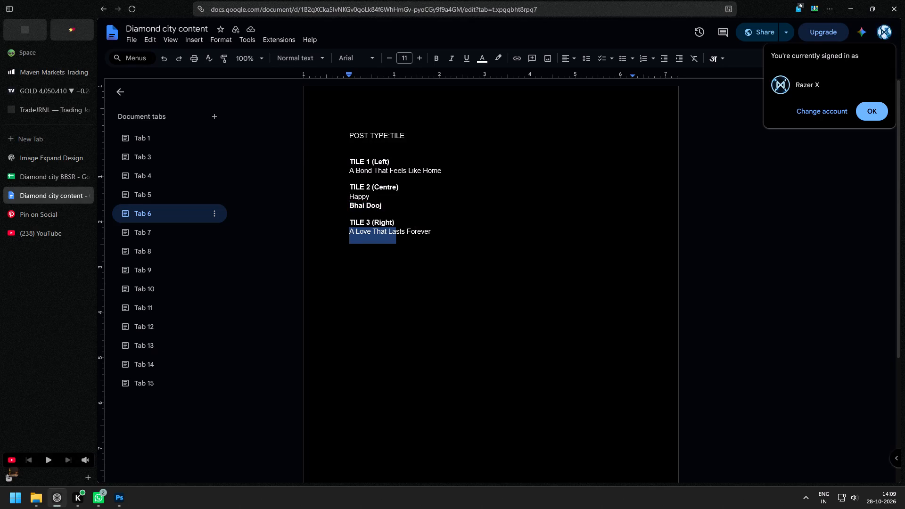
drag(400, 235, 449, 236)
key(ctrl+c)
click(127, 508)
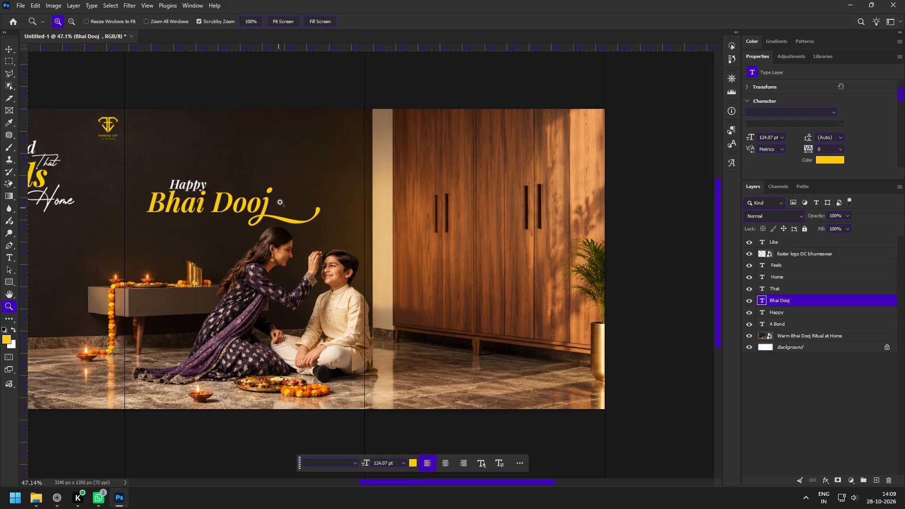
Duplicate "Happy" onto the third tile's wardrobe and replace the copy's text with "A Love That Lasts Forever".
key(v)
click(214, 145)
click(187, 186)
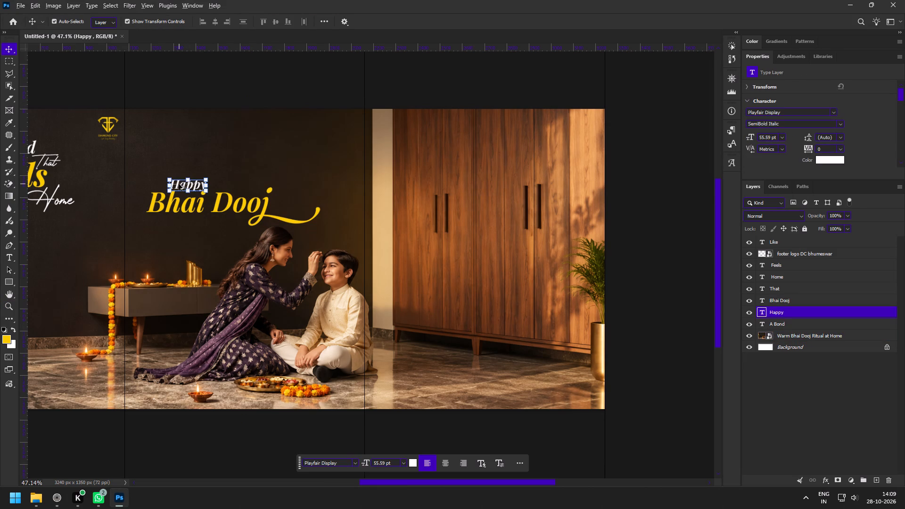
alt+drag(179, 184, 502, 188)
double_click(504, 189)
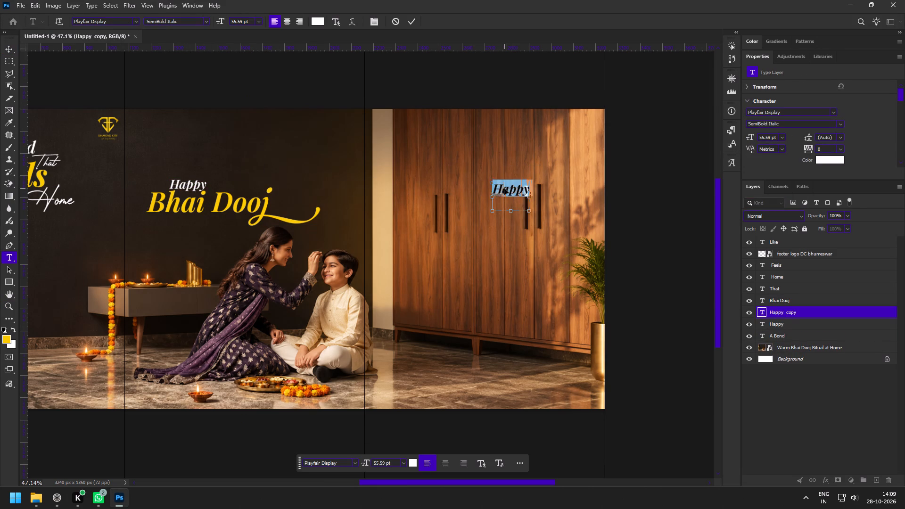
key(ctrl+v)
key(BackSpace)
key(ctrl+Return)
Move "A Love That Lasts Forever" so the whole line fits centrally across the wardrobe doors.
key(z)
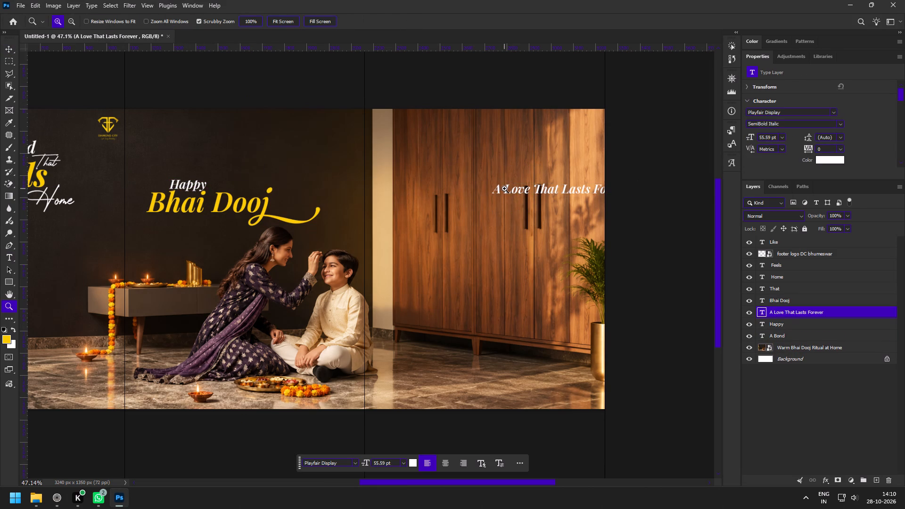
drag(496, 190, 514, 216)
key(v)
drag(612, 186, 500, 190)
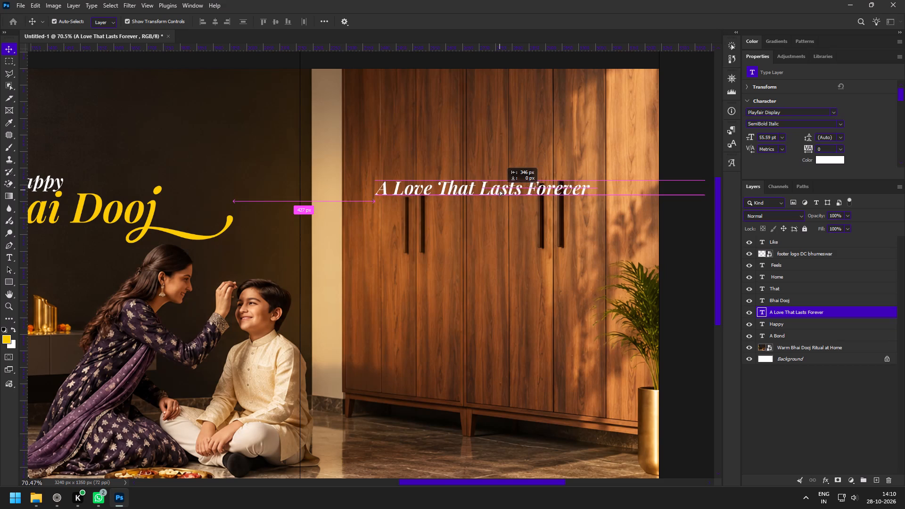
drag(500, 190, 511, 191)
Break the line after "A Love" and split "That Lasts Forever" into its own text layer lower on the wardrobe.
click(511, 191)
click(511, 191)
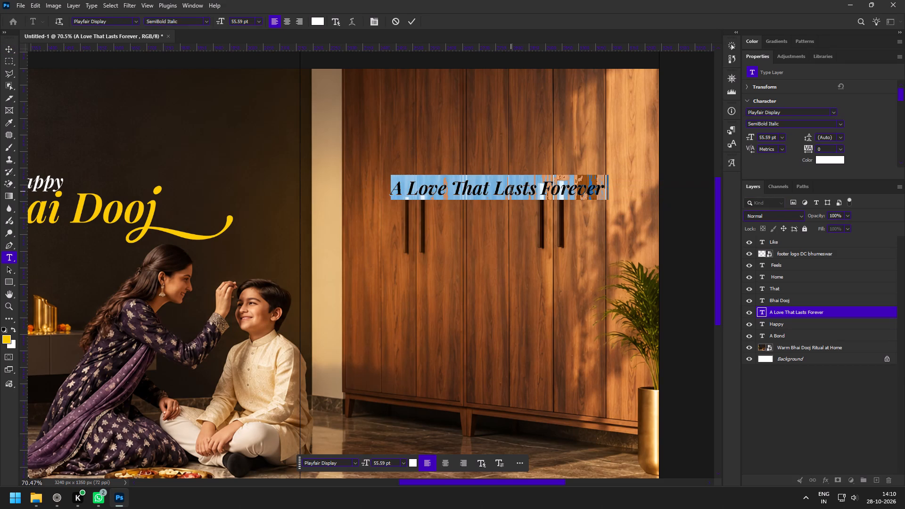
click(452, 193)
key(Return)
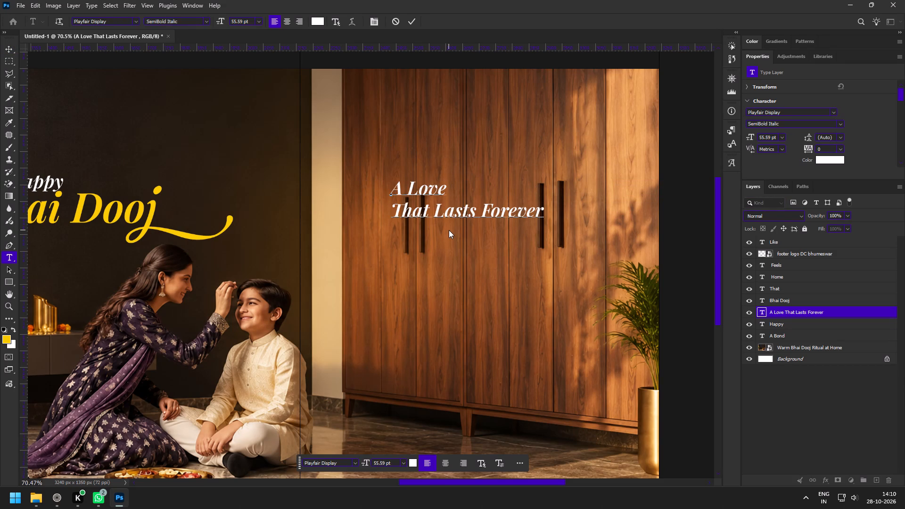
click(416, 20)
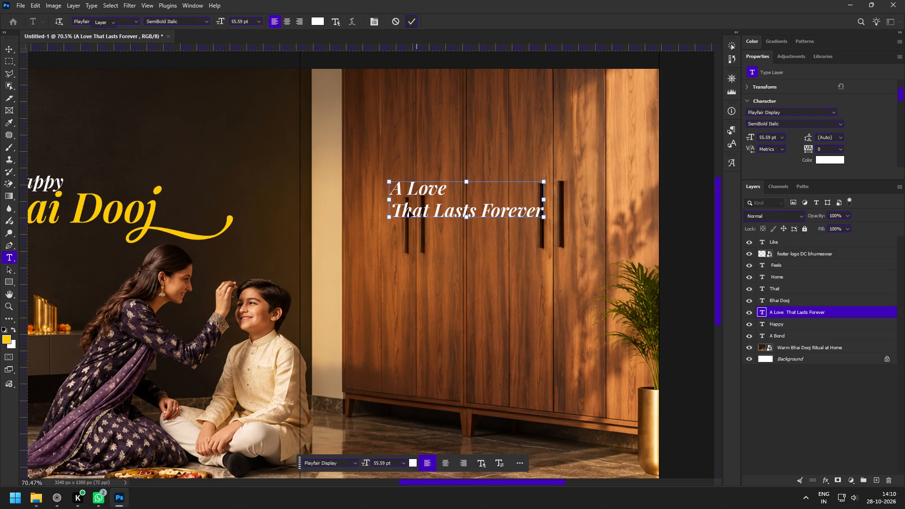
double_click(450, 193)
drag(389, 214, 684, 226)
key(ctrl+x)
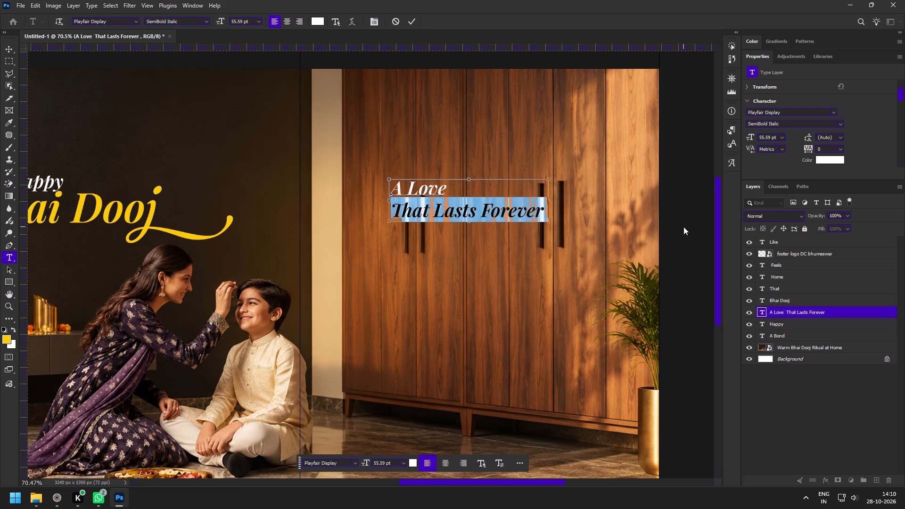
key(BackSpace)
key(ctrl+Return)
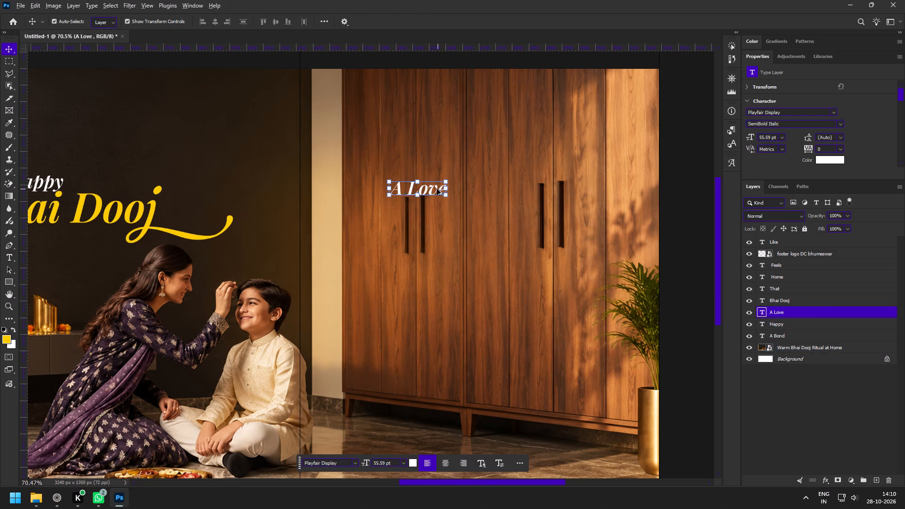
alt+drag(428, 192, 429, 335)
double_click(429, 335)
key(ctrl+v)
key(ctrl+Return)
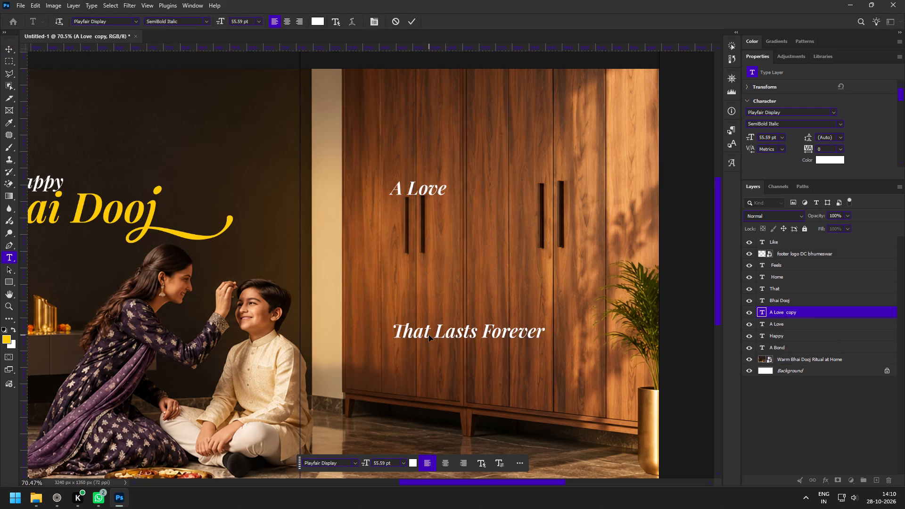
Shift "A Love" slightly inward and split "Love" into its own text layer diagonally below the "A".
double_click(419, 191)
drag(407, 190, 430, 193)
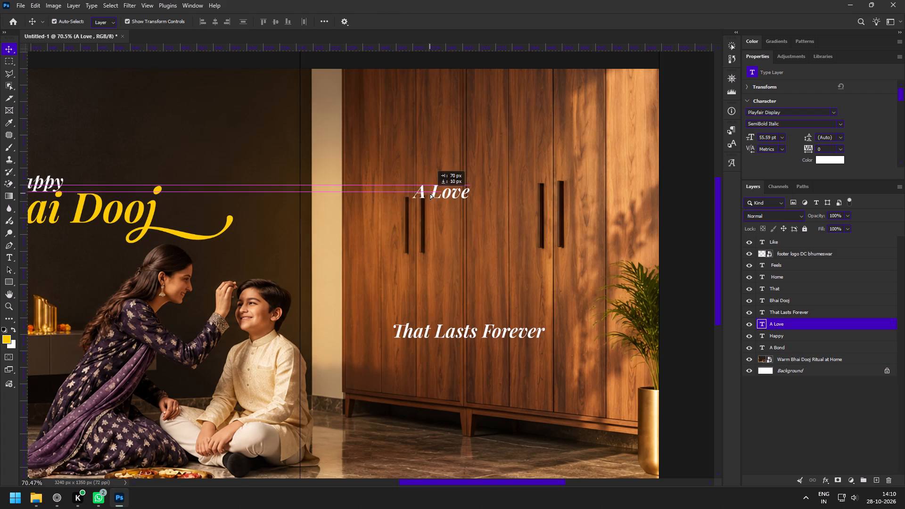
drag(430, 193, 428, 194)
double_click(424, 194)
drag(431, 193, 511, 201)
key(ctrl+x)
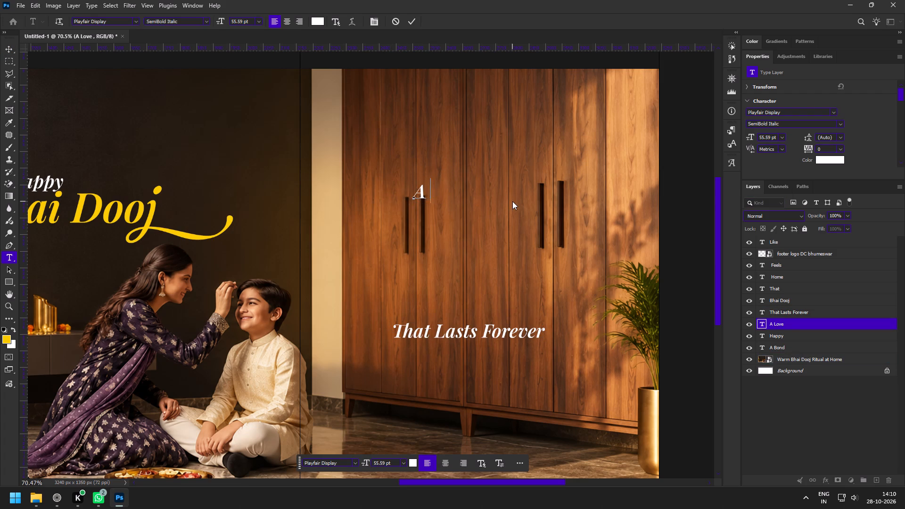
key(BackSpace)
key(ctrl+Return)
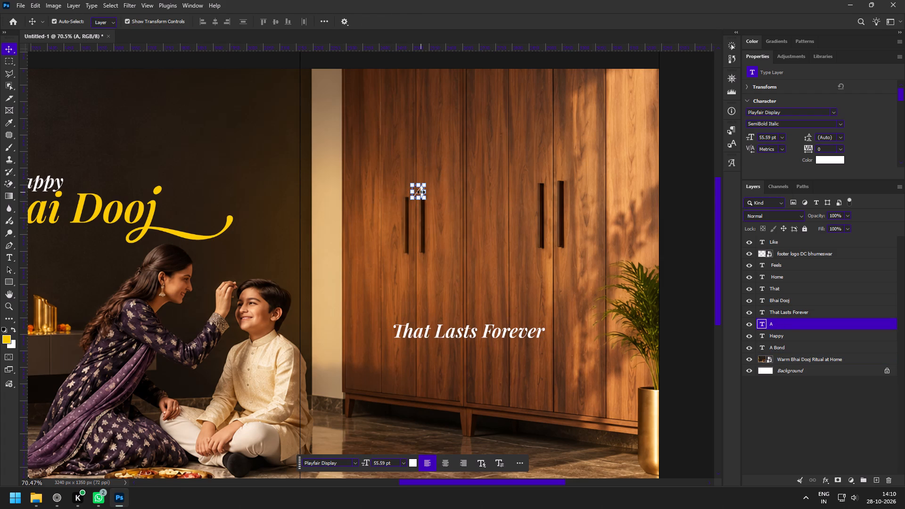
alt+drag(419, 192, 471, 218)
double_click(471, 218)
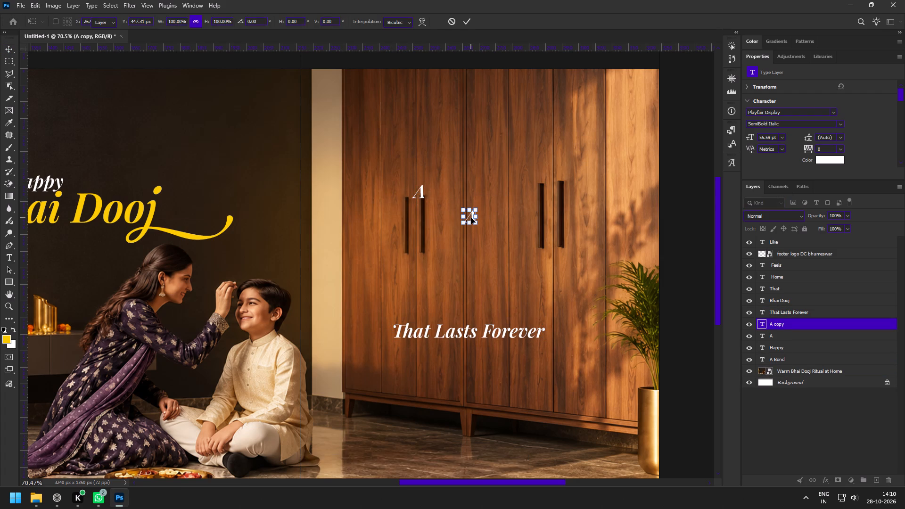
double_click(471, 218)
double_click(469, 215)
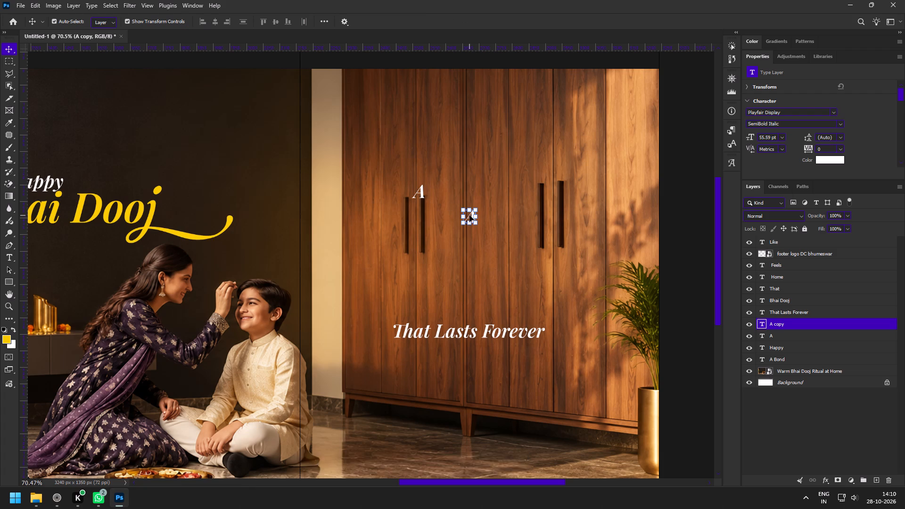
key(ctrl+v)
key(ctrl+Return)
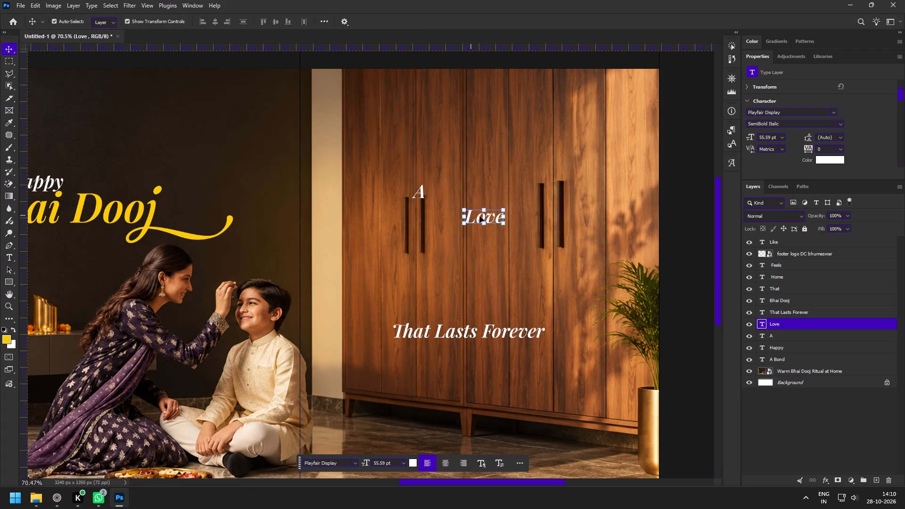
Enlarge "Love" to about 154 pt and place it directly beneath the "A".
drag(503, 226, 559, 267)
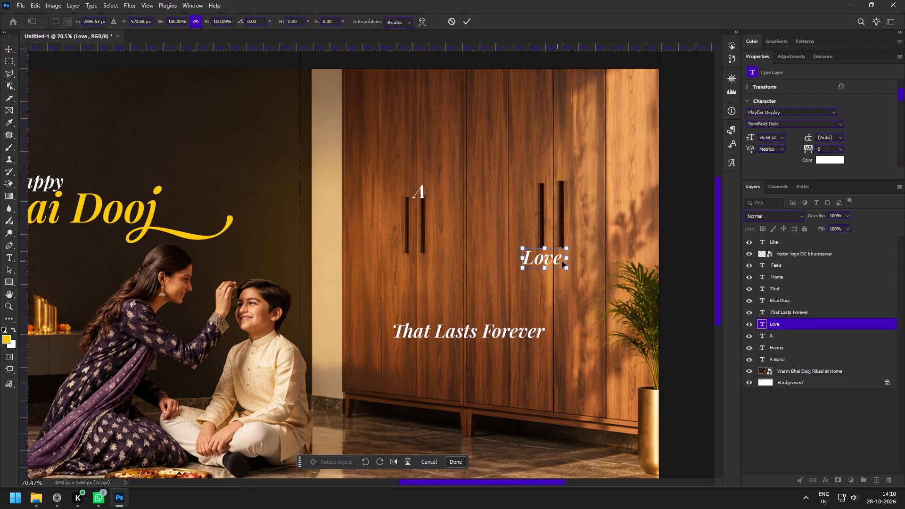
alt+drag(567, 259, 606, 258)
drag(588, 263, 543, 259)
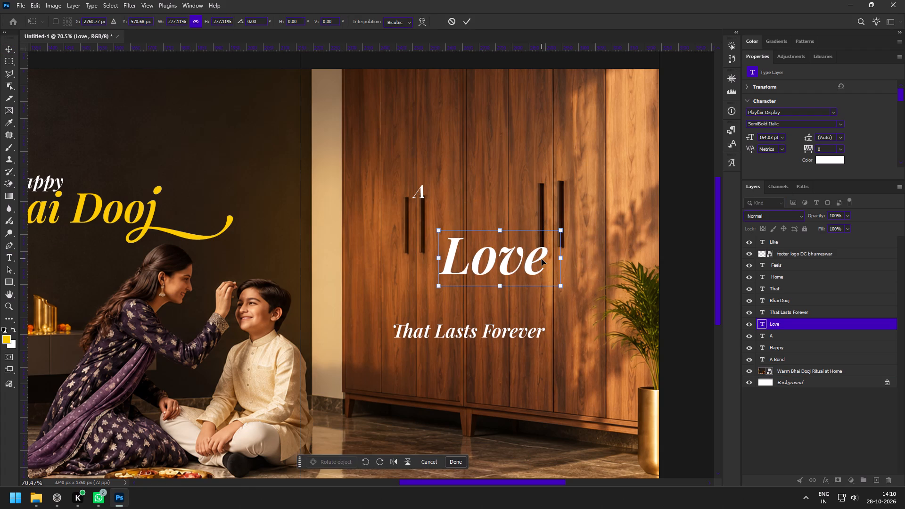
drag(541, 259, 521, 235)
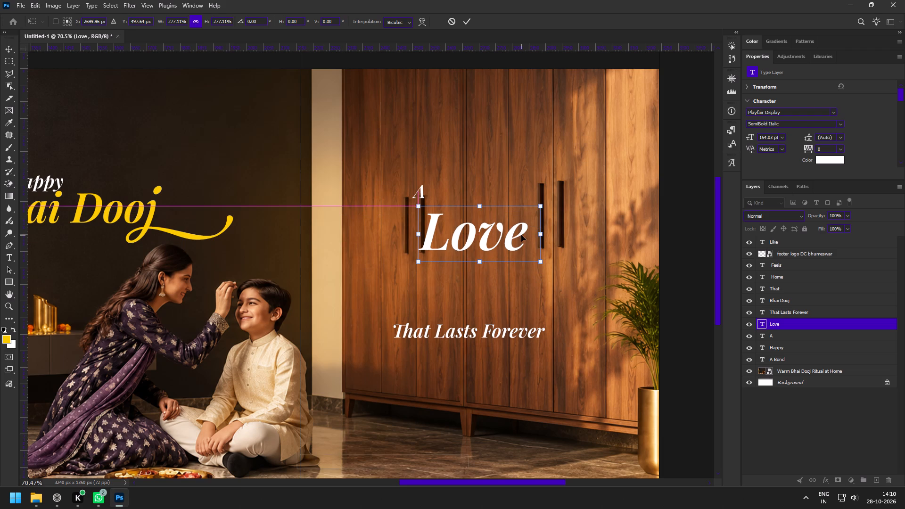
drag(520, 238, 515, 239)
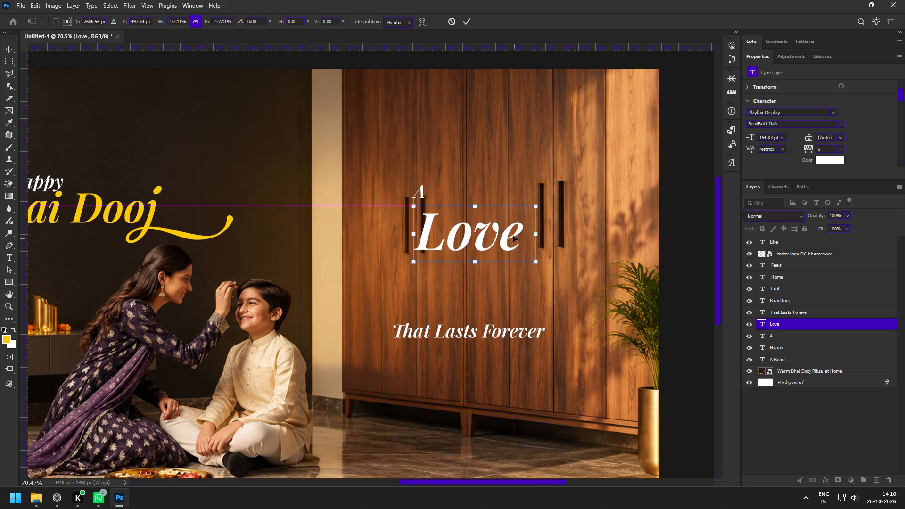
click(466, 23)
Enlarge the "A" to about 83 pt and place it just above the start of "Love".
key(z)
drag(463, 155, 474, 169)
key(v)
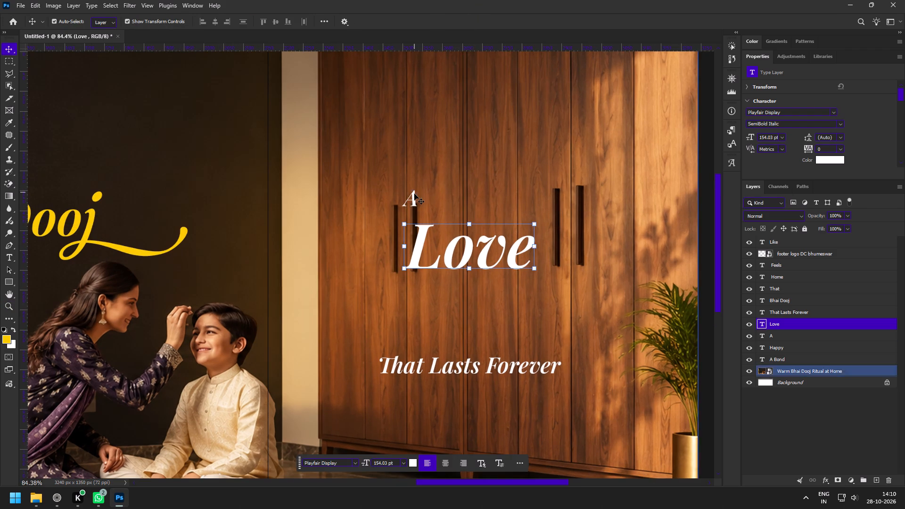
click(414, 194)
drag(410, 197, 446, 221)
drag(454, 212, 467, 204)
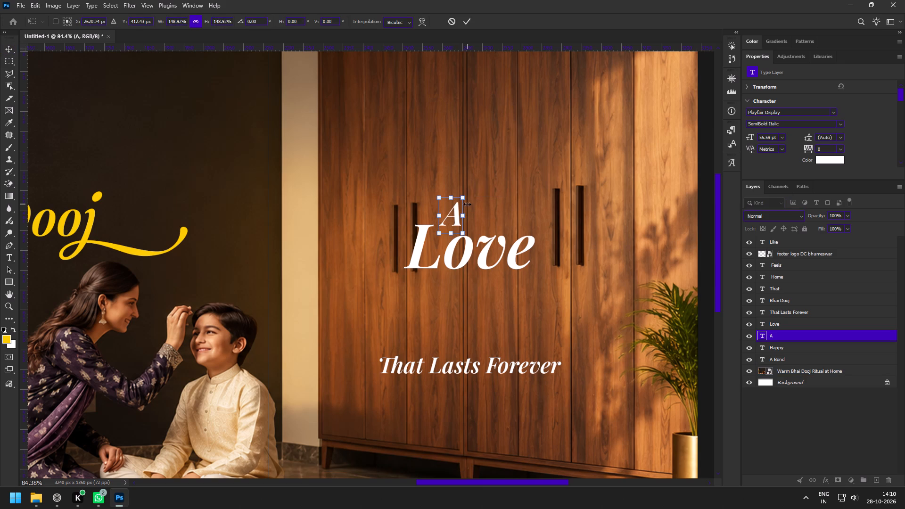
drag(467, 204, 468, 204)
click(468, 27)
Set the font of the "A" above "Love" to Great Vibes Regular.
click(833, 113)
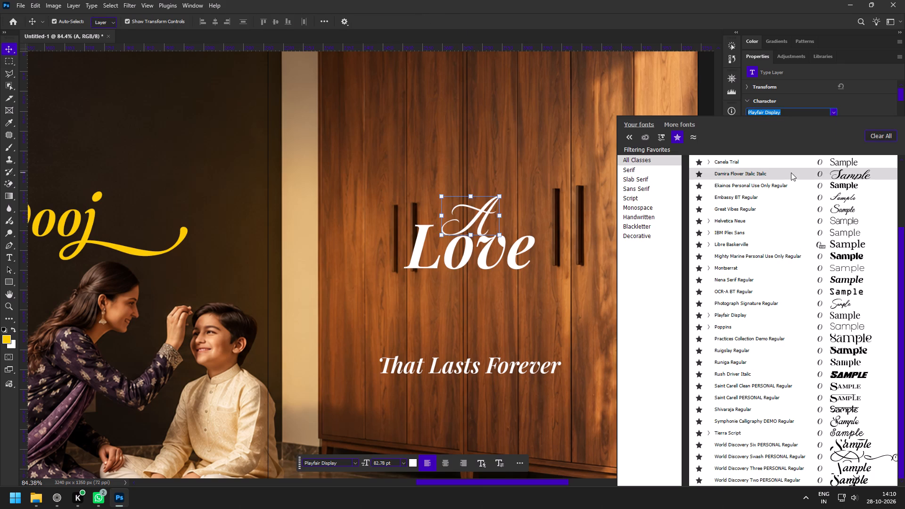
scroll(796, 182, up, 14)
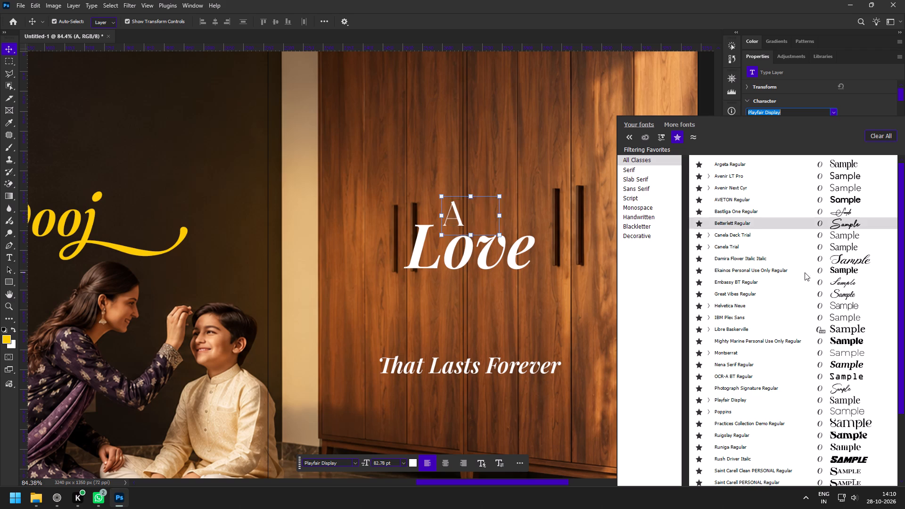
click(804, 296)
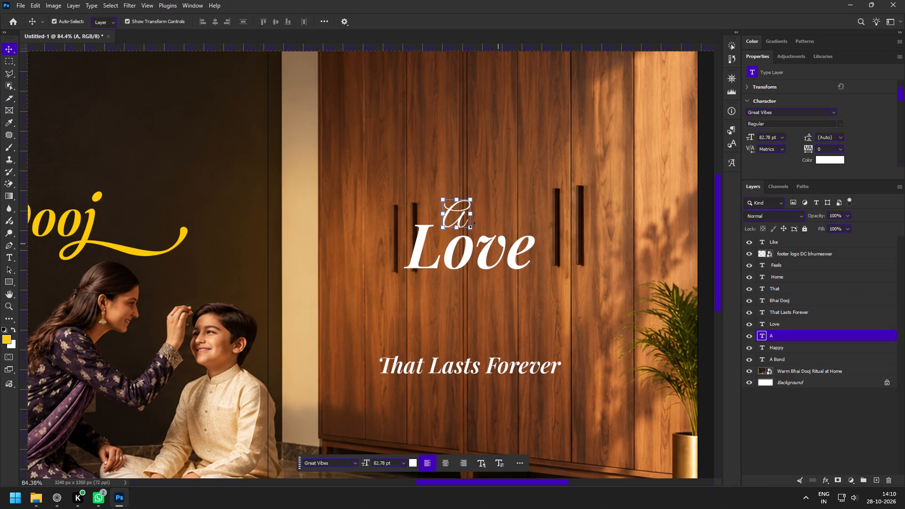
click(459, 216)
Cut "Forever" out of the "That Lasts Forever" text and place "That Lasts" close beneath "Love".
key(z)
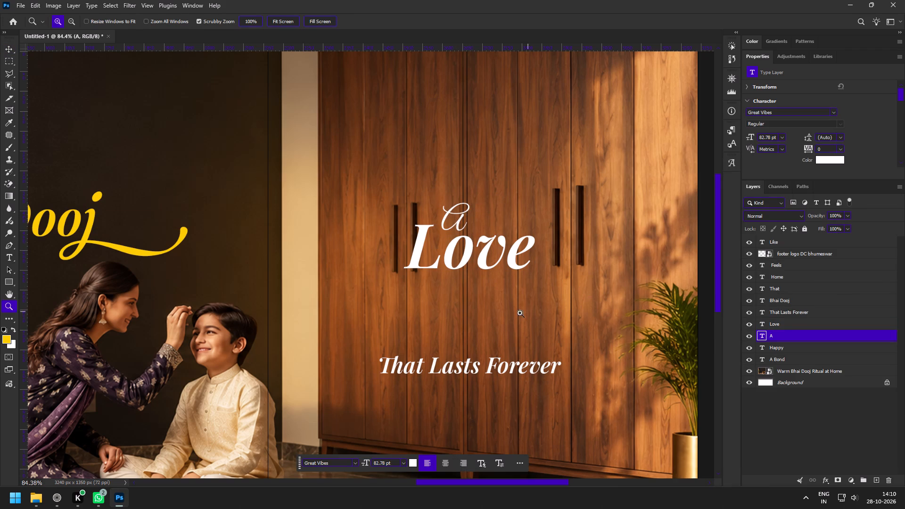
key(space)
drag(518, 314, 455, 247)
key(v)
click(389, 295)
double_click(446, 301)
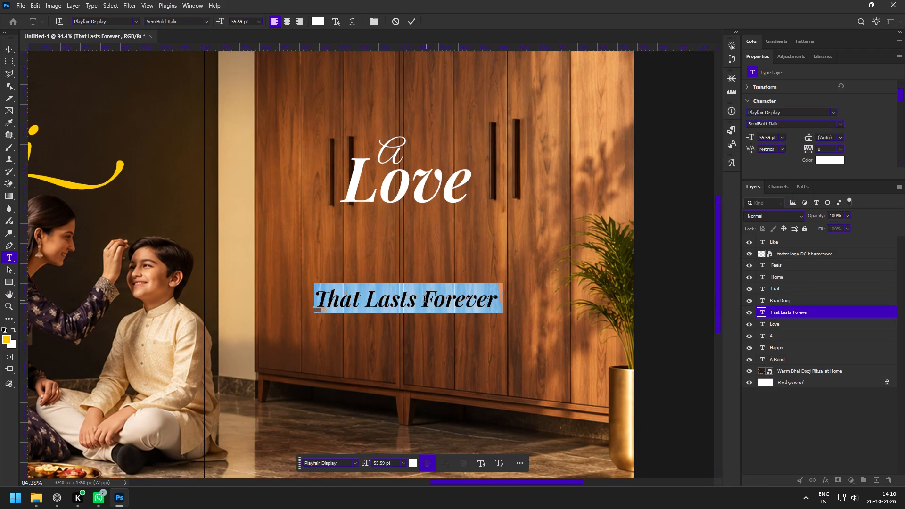
drag(420, 301, 586, 304)
key(ctrl+x)
key(BackSpace)
key(ctrl+Return)
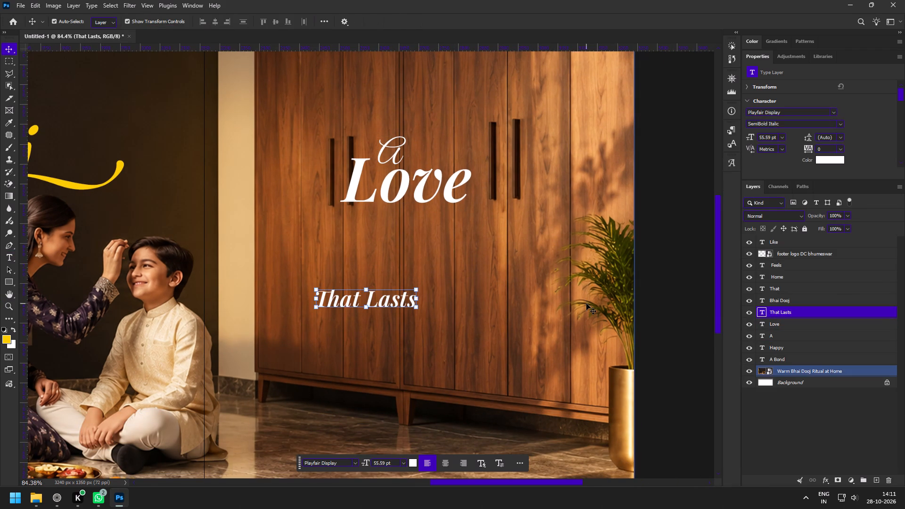
drag(388, 305, 444, 223)
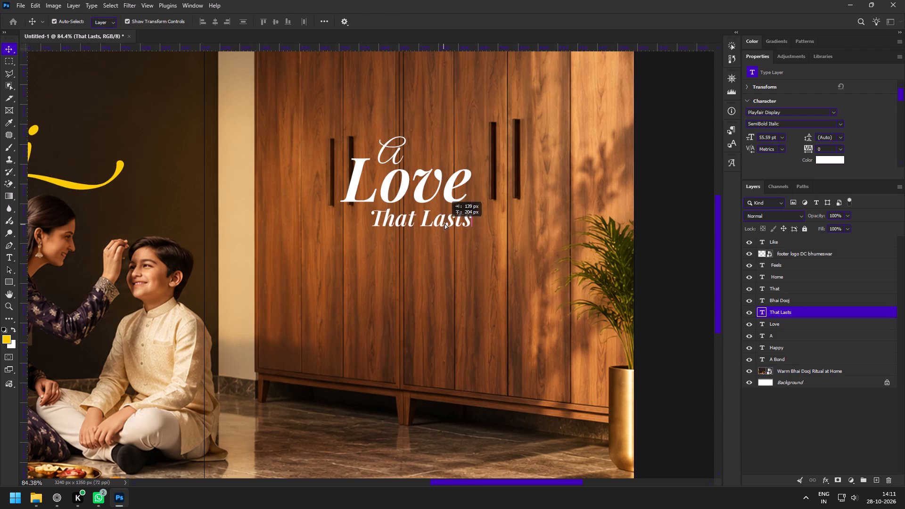
drag(444, 223, 448, 223)
Duplicate "That Lasts" just below itself and replace the copy's text with "Forever".
alt+drag(452, 219, 450, 264)
double_click(450, 264)
key(ctrl+v)
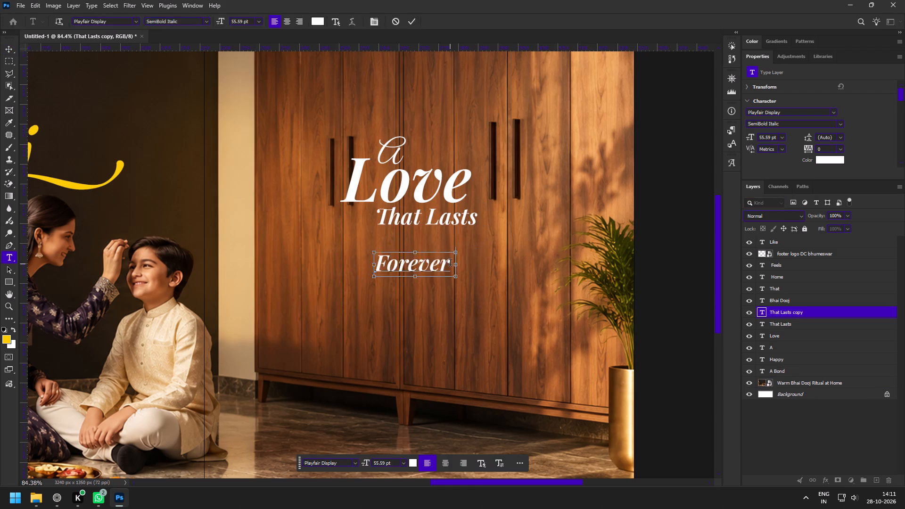
click(412, 23)
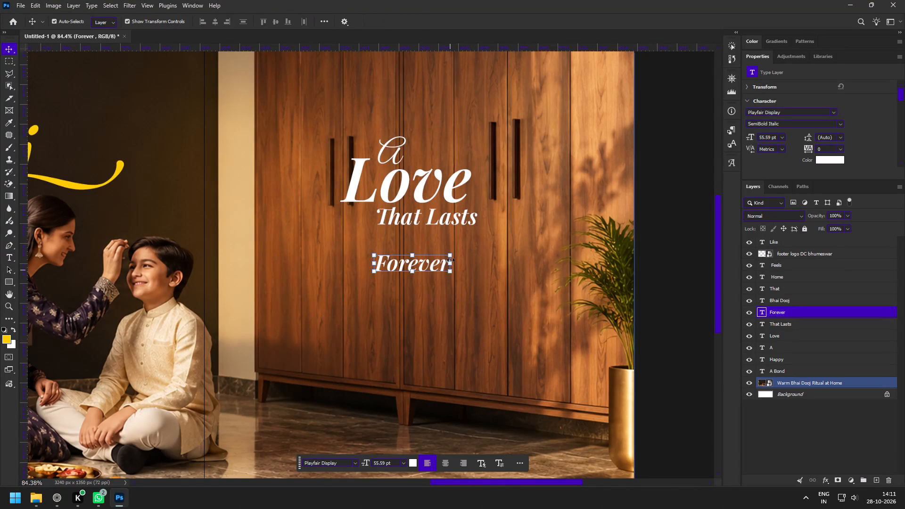
Enlarge "Forever" to about 128 pt and place it tightly beneath "That Lasts".
drag(455, 264, 561, 257)
drag(513, 281, 460, 260)
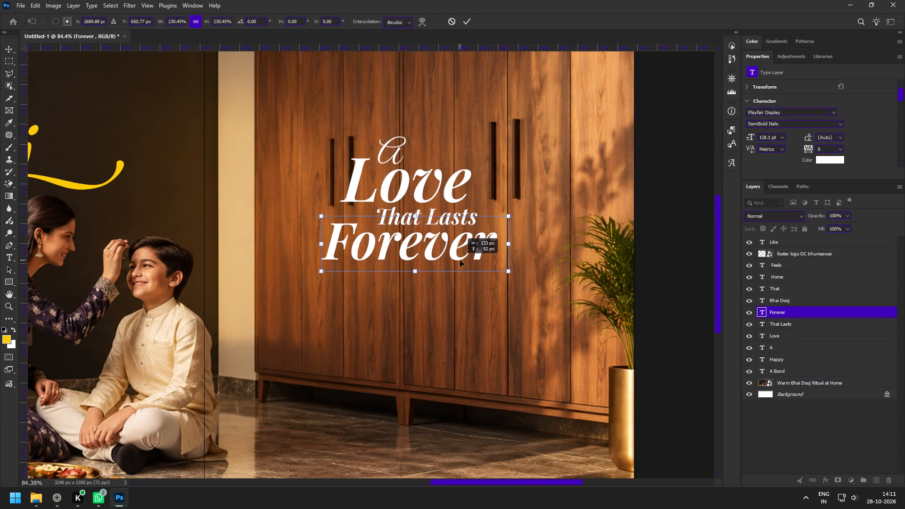
drag(460, 260, 473, 261)
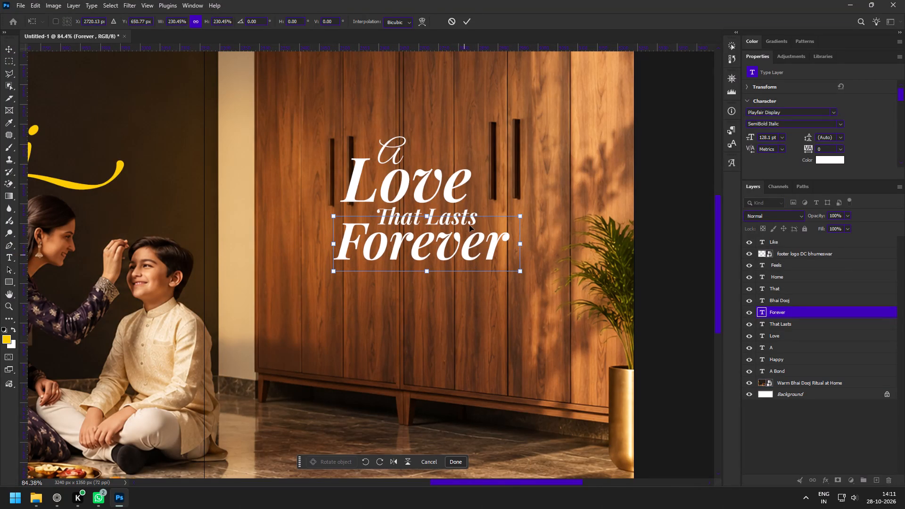
click(471, 13)
click(468, 22)
Set the "F" of "Forever" in the Betterlett font and shift the word left beneath "That Lasts".
click(375, 226)
click(375, 226)
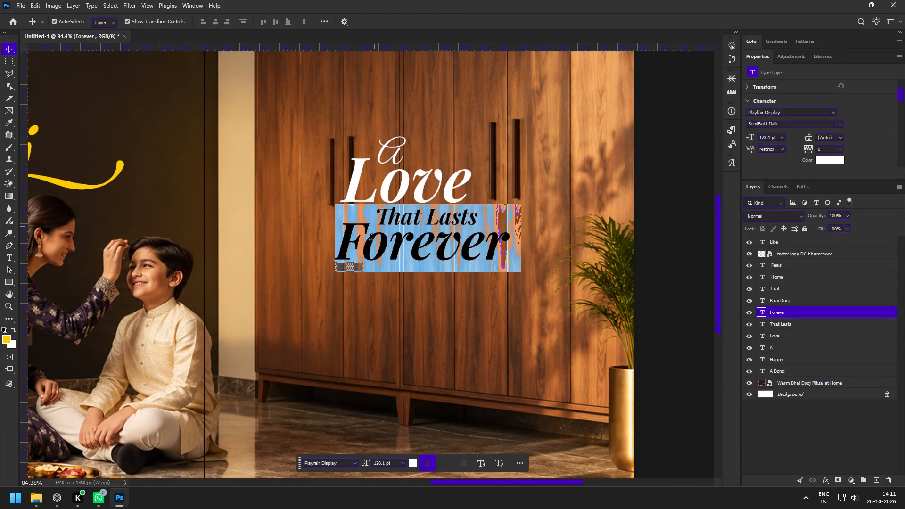
drag(358, 261, 318, 263)
click(832, 111)
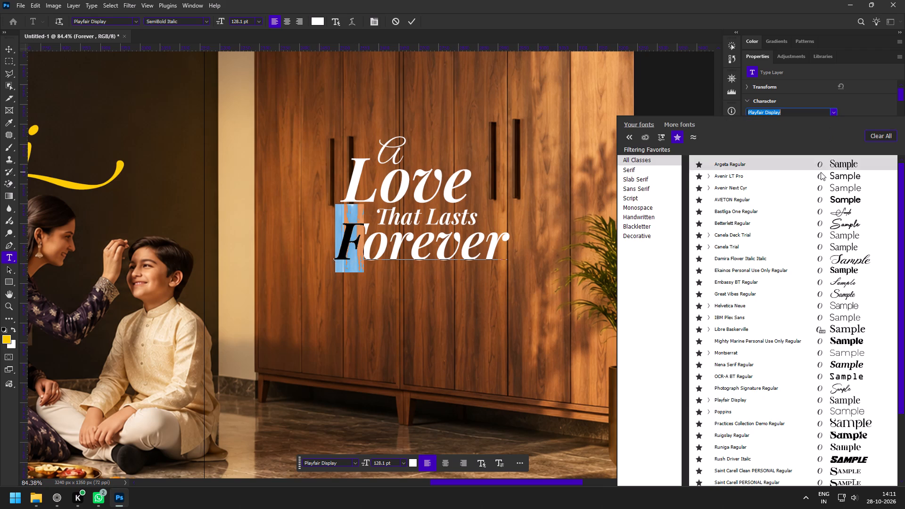
scroll(821, 172, up, 9)
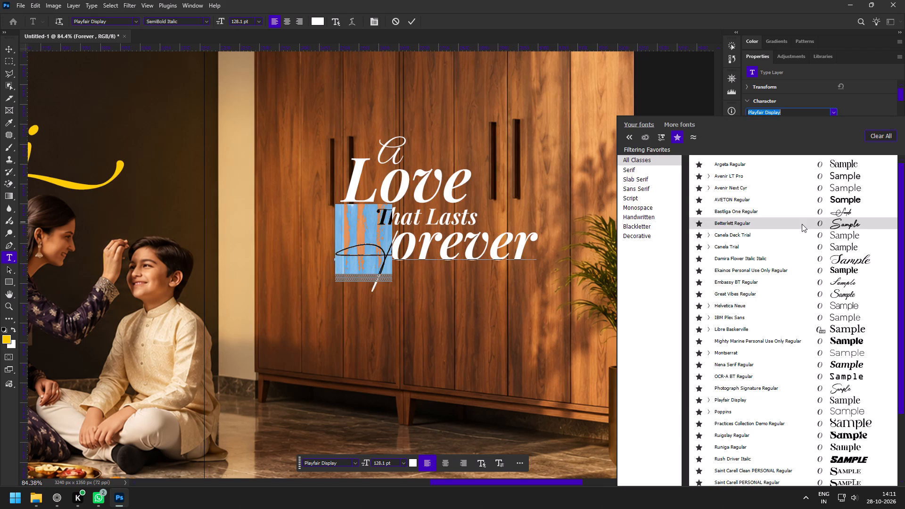
click(802, 224)
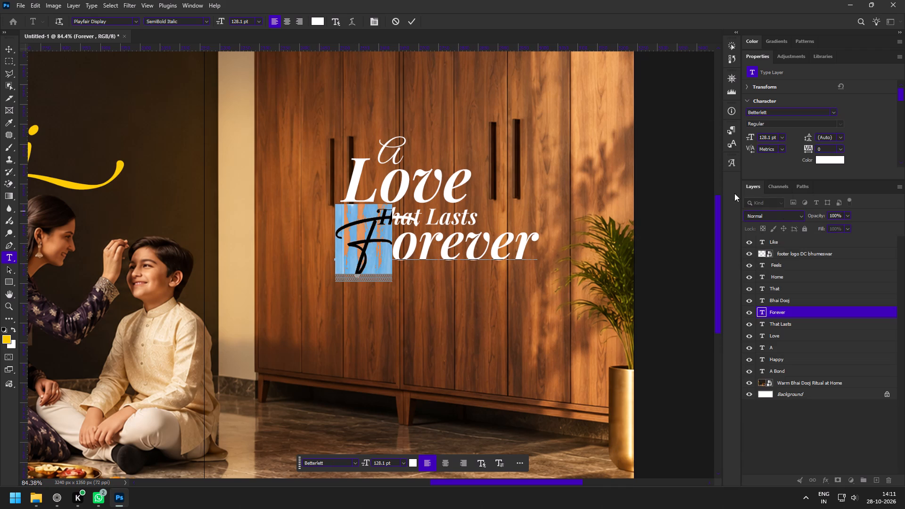
click(411, 19)
drag(454, 246, 407, 245)
Enlarge the whole "A Love That Lasts Forever" lettering together to about 120% and place it lower and further right in the third tile.
key(z)
drag(520, 306, 476, 287)
key(space)
key(space)
drag(486, 310, 456, 279)
drag(463, 248, 491, 289)
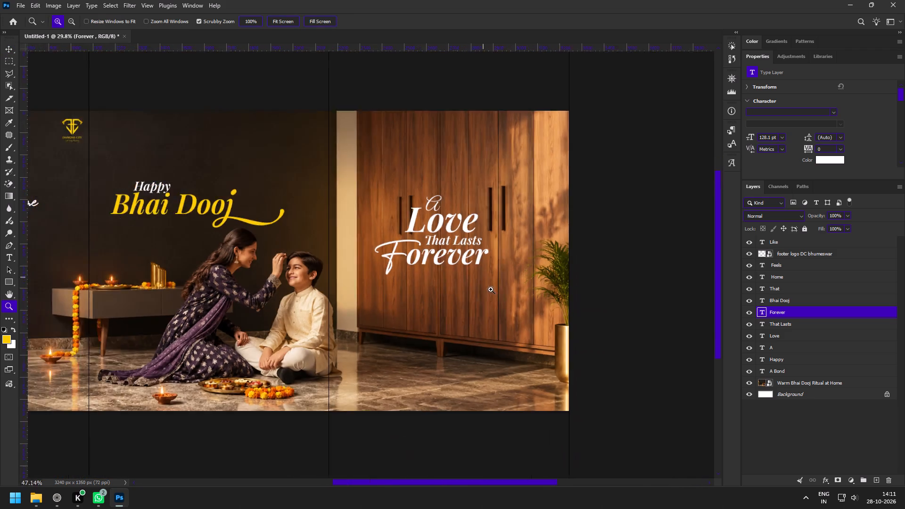
drag(491, 289, 491, 290)
drag(453, 222, 476, 263)
key(v)
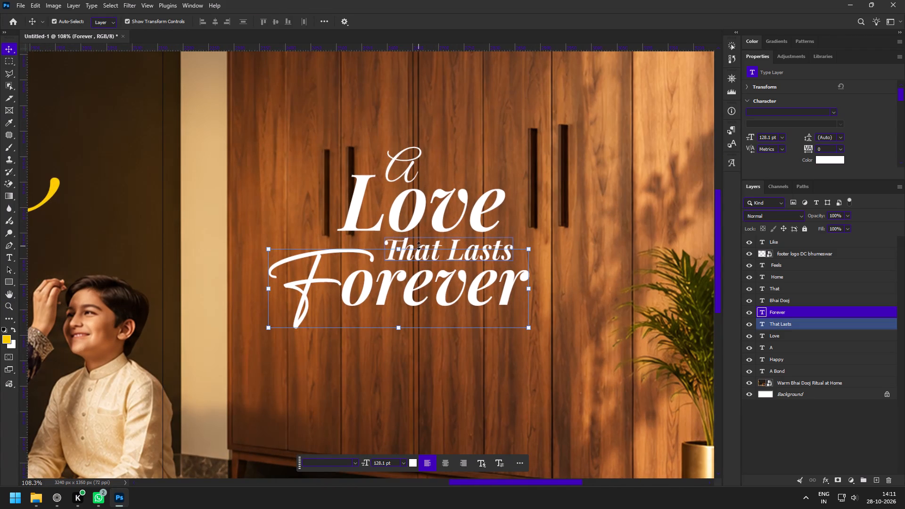
shift+click(417, 238)
shift+click(383, 199)
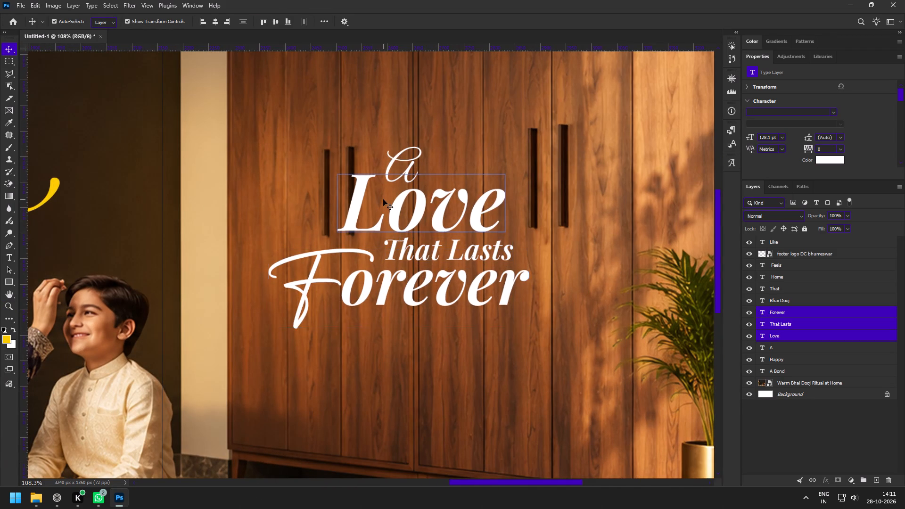
shift+click(405, 151)
key(z)
drag(478, 269, 444, 251)
key(v)
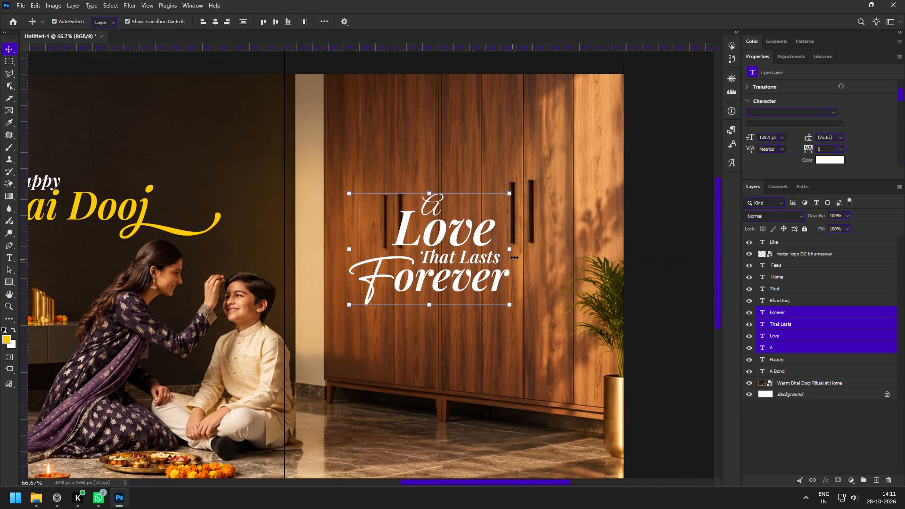
drag(512, 253, 543, 252)
drag(527, 262, 547, 279)
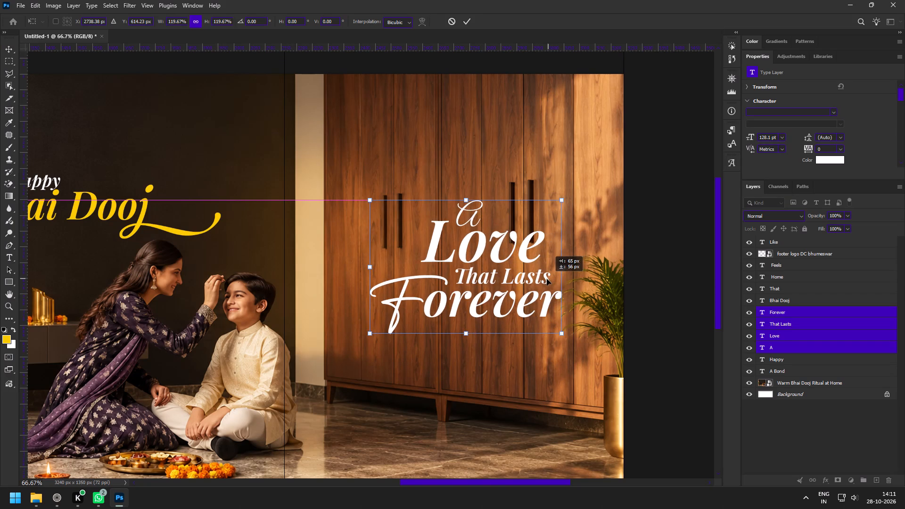
drag(547, 279, 542, 279)
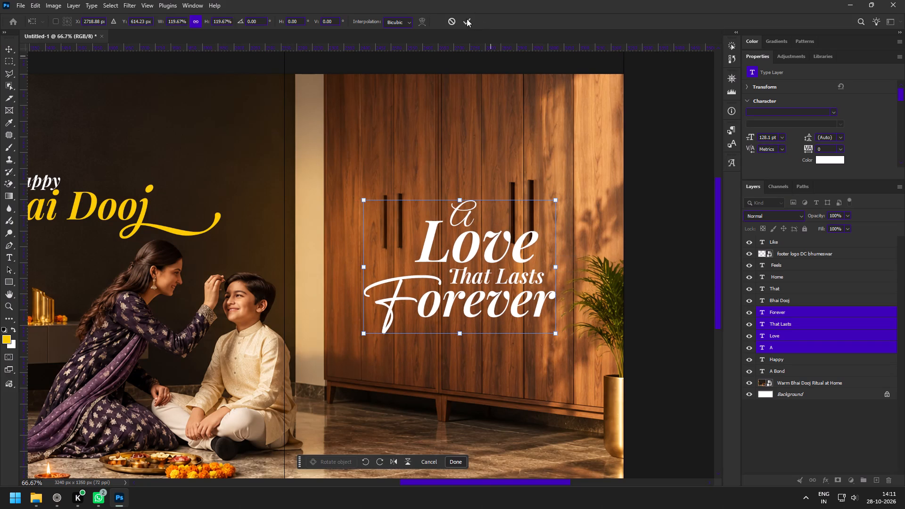
click(467, 19)
Draw a rectangle about 771 x 1348 px over the right part of the third tile, directly above the photo layer.
key(z)
drag(516, 225, 491, 217)
key(space)
key(space)
key(space)
drag(513, 238, 493, 218)
drag(483, 189, 495, 203)
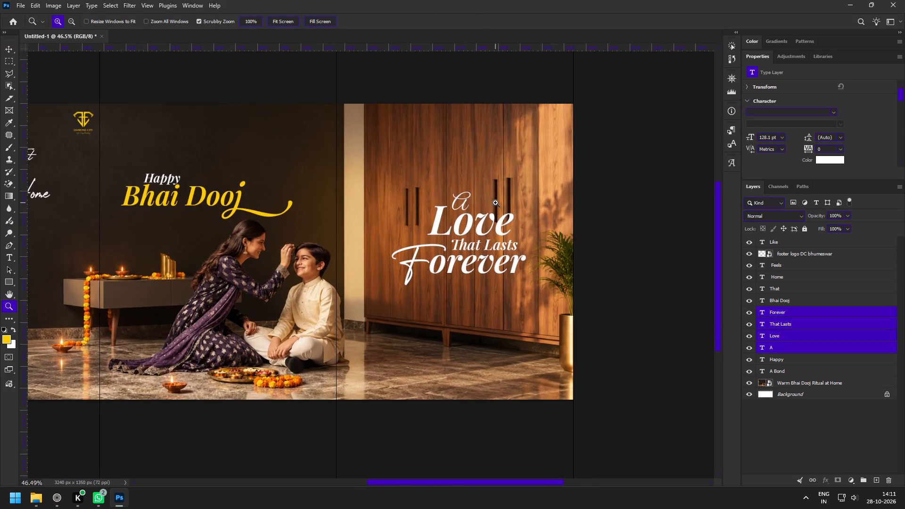
key(v)
click(558, 141)
click(12, 280)
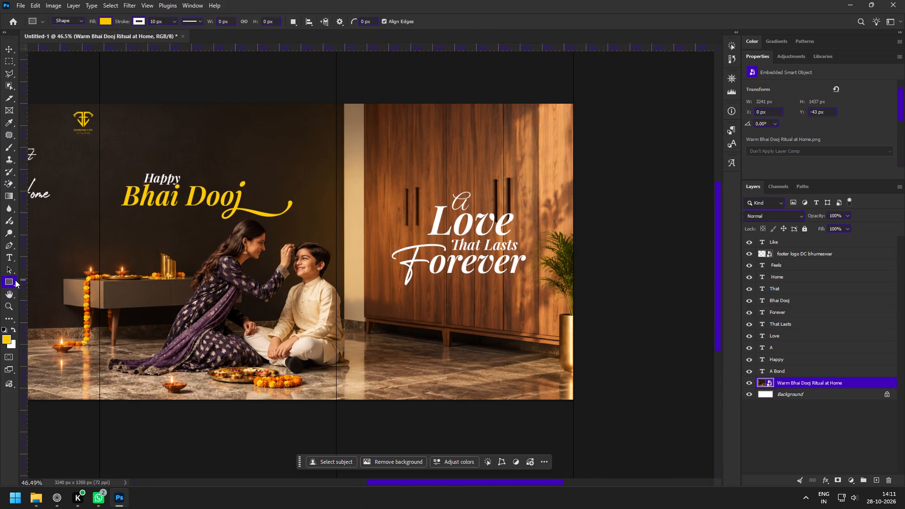
drag(404, 104, 574, 379)
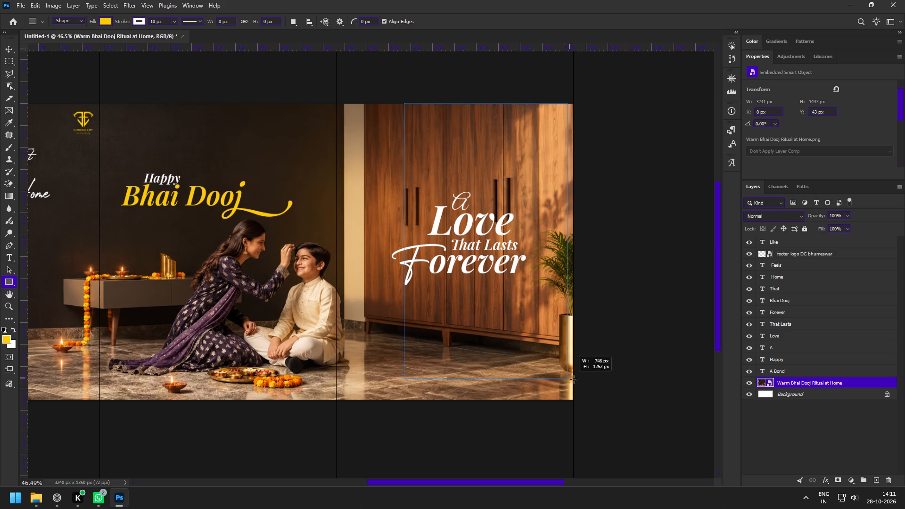
drag(574, 379, 572, 399)
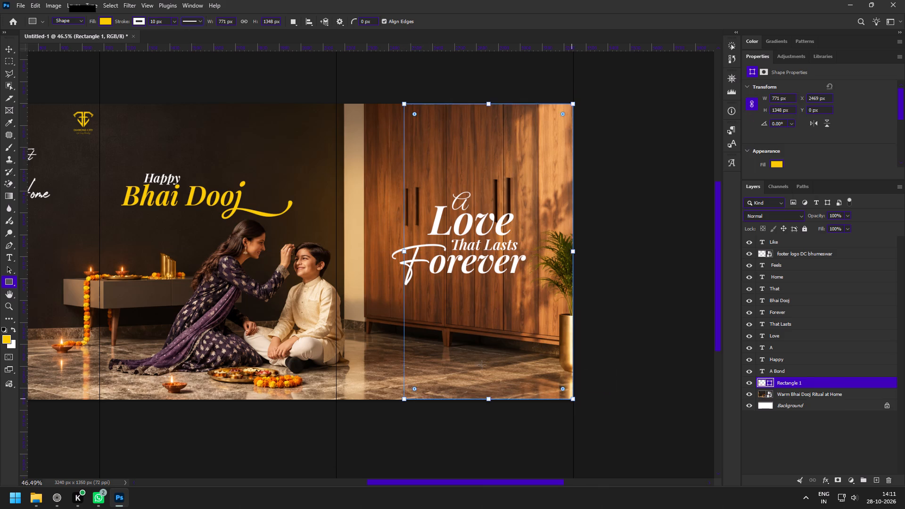
Fill the rectangle with the dark brown sampled from the wall above "Bhai Dooj" and remove its stroke.
key(z)
key(space)
key(space)
key(space)
key(space)
key(space)
drag(311, 292, 431, 299)
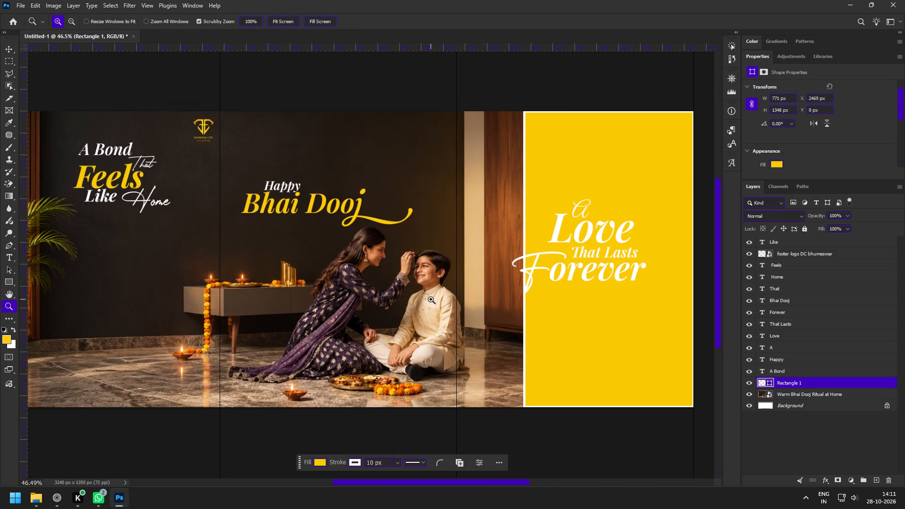
key(i)
click(338, 133)
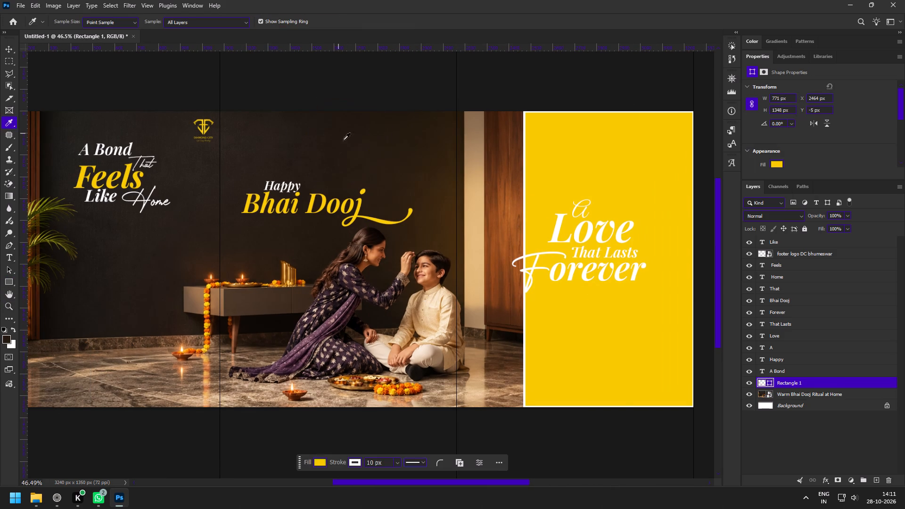
scroll(788, 155, down, 2)
click(776, 160)
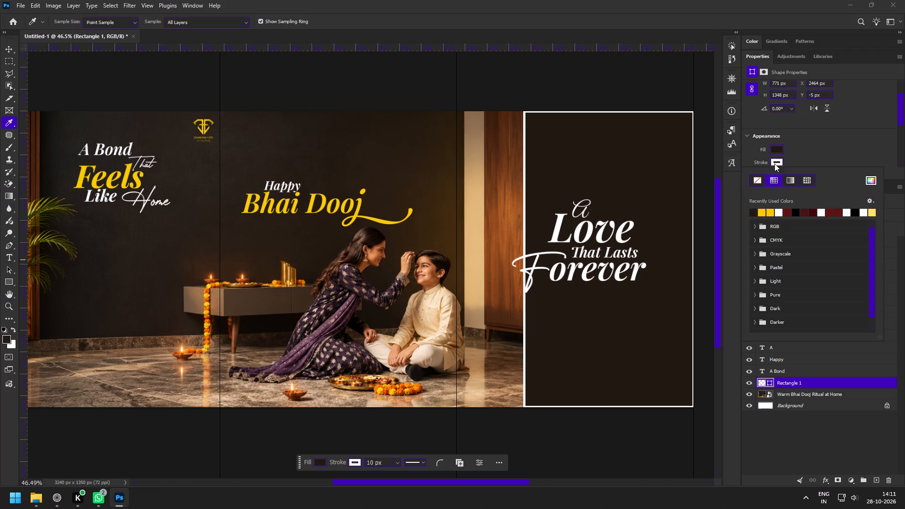
click(756, 180)
Add a layer mask to the rectangle and fade out its left edge with a large soft black brush at 30% opacity.
key(v)
click(836, 483)
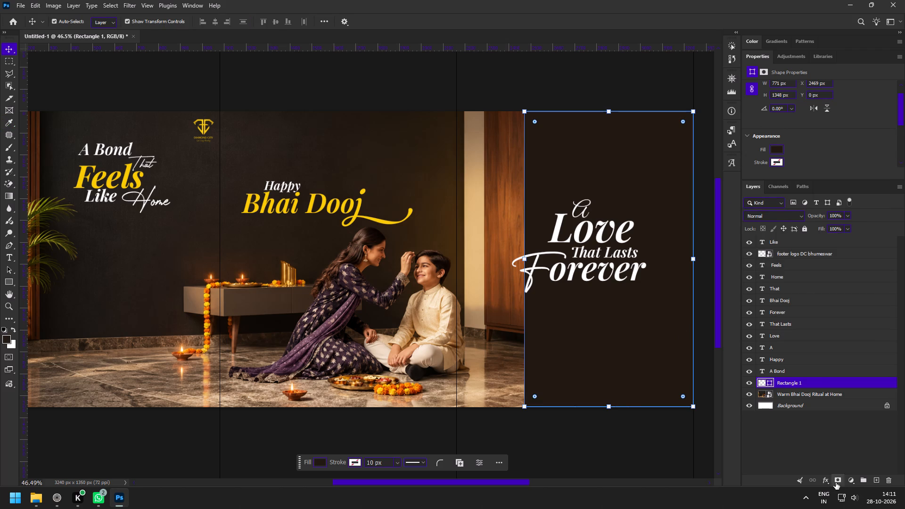
key(b)
drag(477, 102, 476, 378)
drag(488, 120, 484, 426)
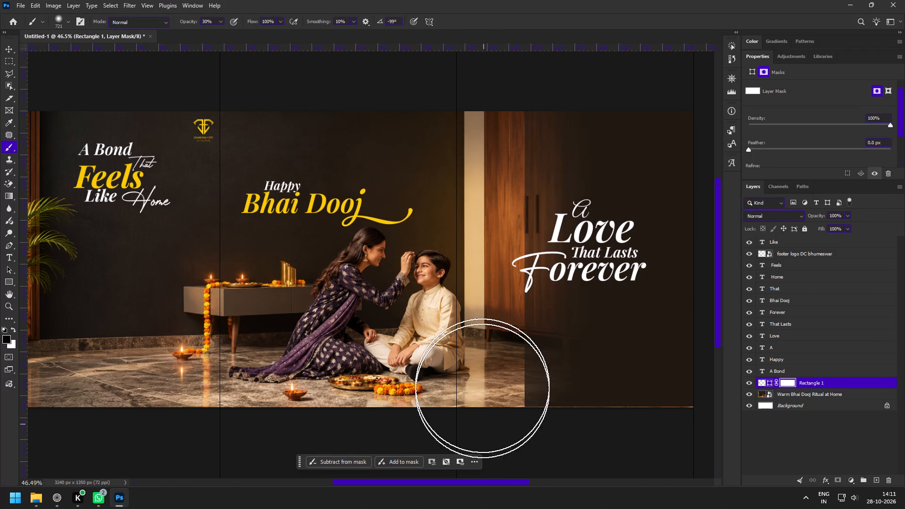
drag(484, 132, 477, 447)
drag(488, 149, 485, 443)
drag(480, 210, 476, 452)
drag(477, 273, 482, 476)
drag(477, 351, 482, 423)
drag(480, 392, 482, 410)
double_click(481, 400)
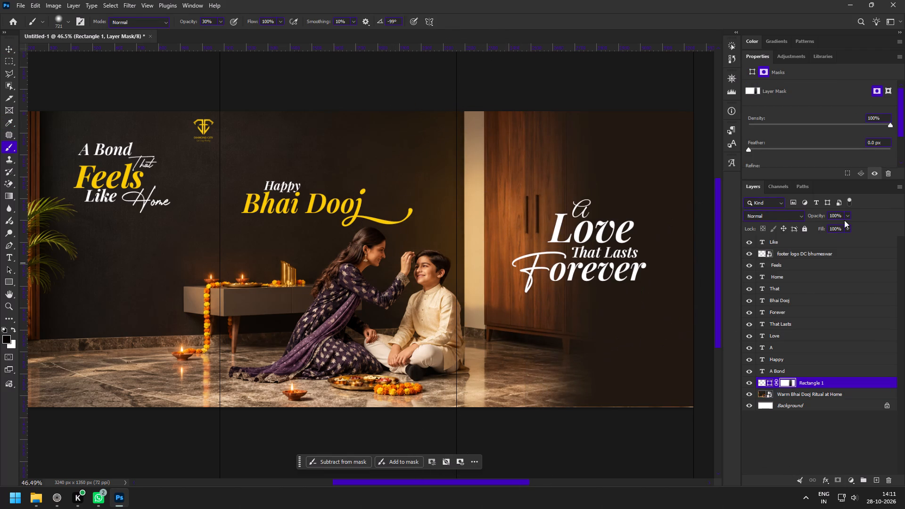
Lower the dark rectangle layer's opacity to 78%.
drag(820, 217, 812, 218)
click(819, 217)
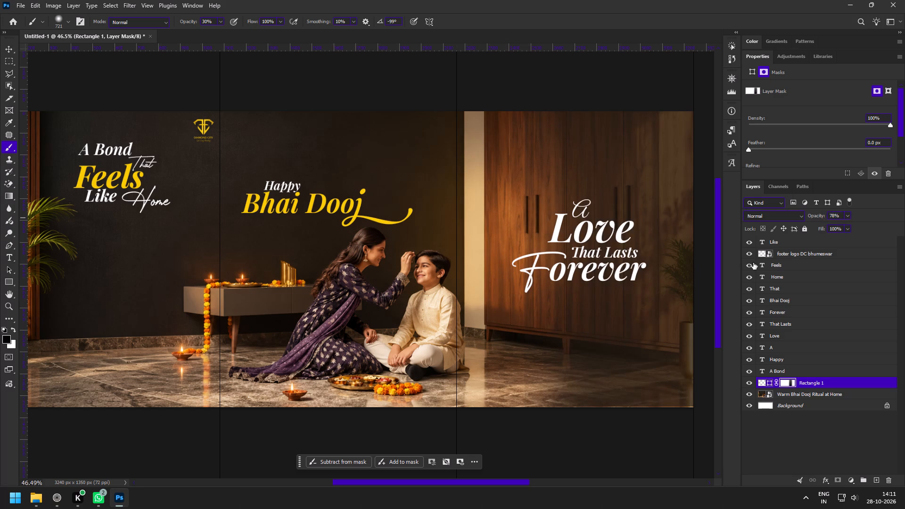
Examine the darkened third tile alongside the other two tiles to judge the overall balance.
key(z)
drag(593, 261, 609, 278)
key(space)
key(space)
drag(619, 298, 518, 292)
drag(538, 314, 517, 304)
key(space)
key(space)
key(space)
key(space)
key(space)
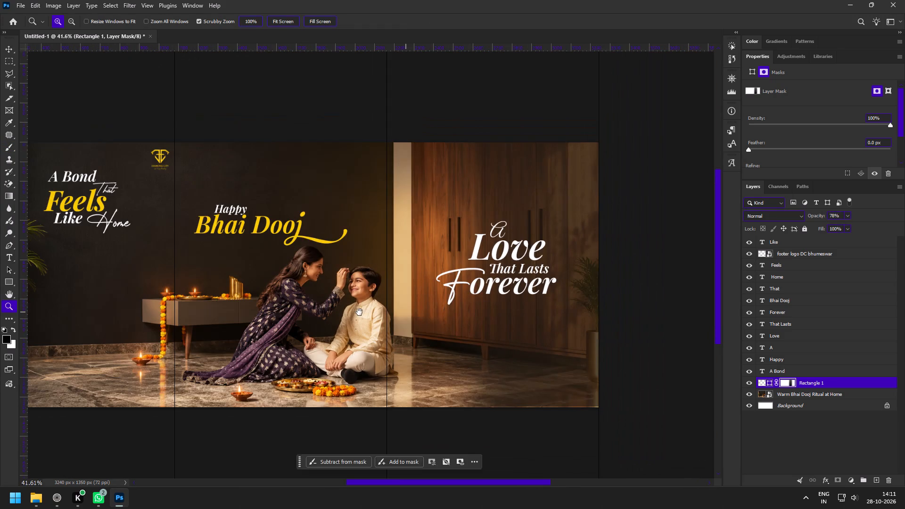
drag(362, 312, 420, 312)
key(space)
key(space)
key(space)
key(space)
key(space)
key(space)
key(space)
key(space)
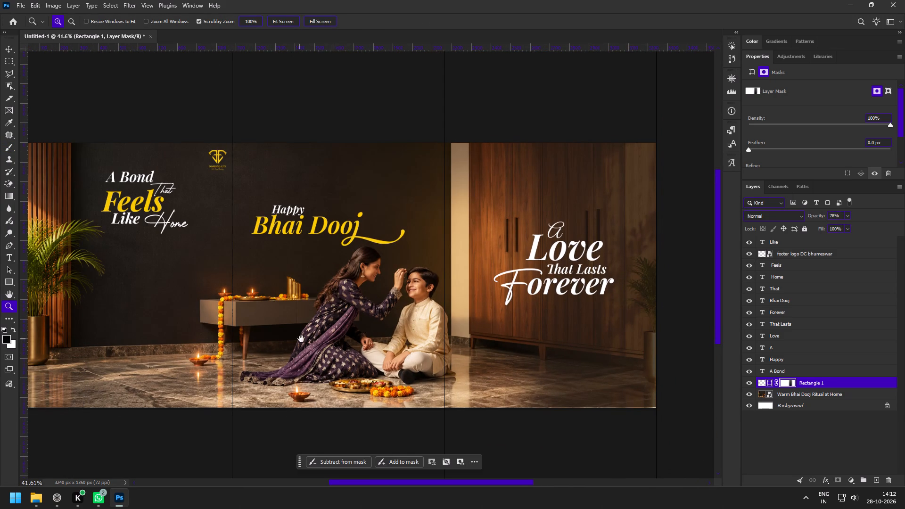
drag(307, 336, 351, 313)
drag(203, 270, 216, 278)
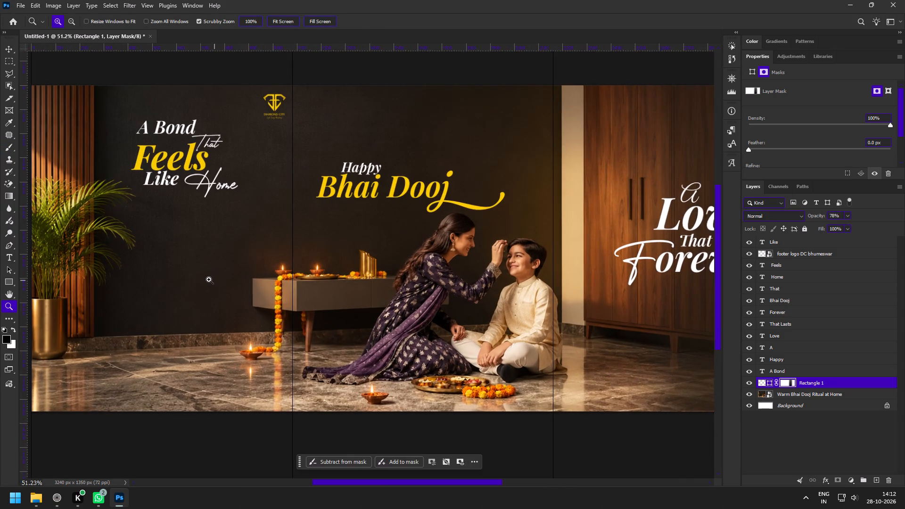
Enlarge the five text layers of "A Bond That Feels Like Home" together to about 116% and place them lower in the first tile.
key(space)
key(space)
key(space)
key(space)
key(space)
drag(162, 212, 315, 297)
drag(286, 184, 322, 221)
key(v)
click(345, 254)
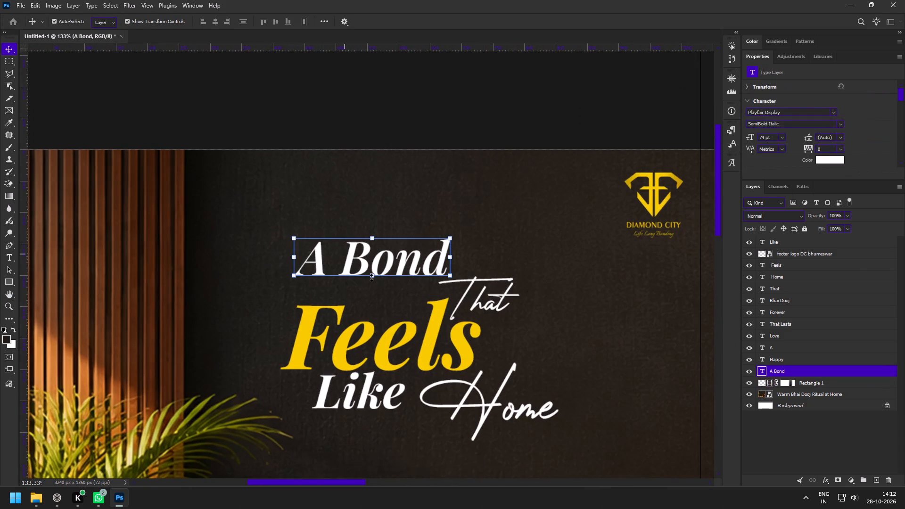
key(space)
key(space)
drag(387, 283, 336, 245)
shift+click(442, 260)
shift+click(320, 305)
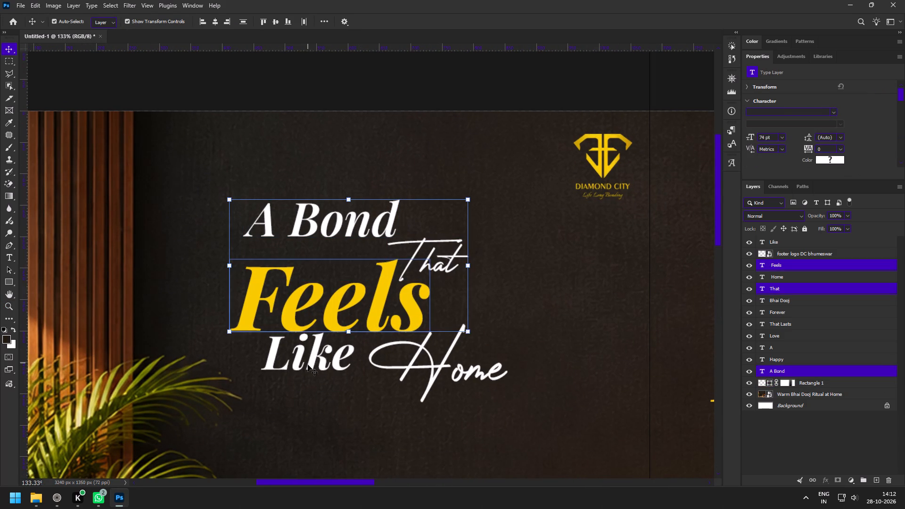
shift+click(306, 366)
shift+click(494, 378)
key(z)
drag(486, 397, 466, 383)
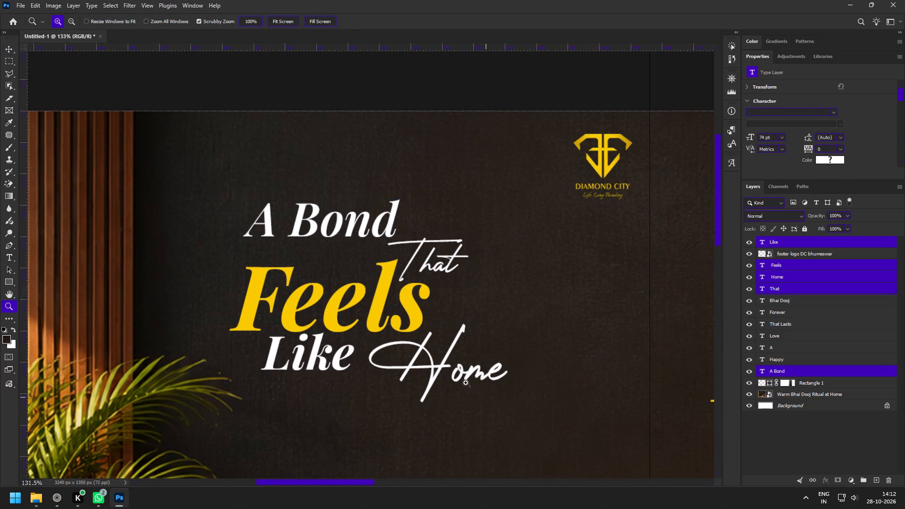
drag(466, 383, 452, 371)
key(space)
key(space)
key(space)
key(space)
drag(472, 394, 378, 228)
key(v)
drag(401, 235, 433, 264)
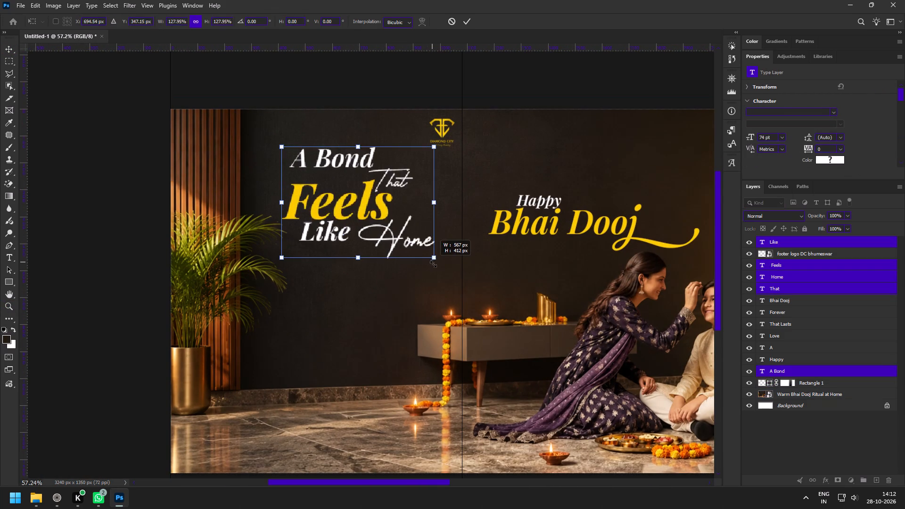
drag(433, 264, 433, 264)
drag(416, 248, 416, 279)
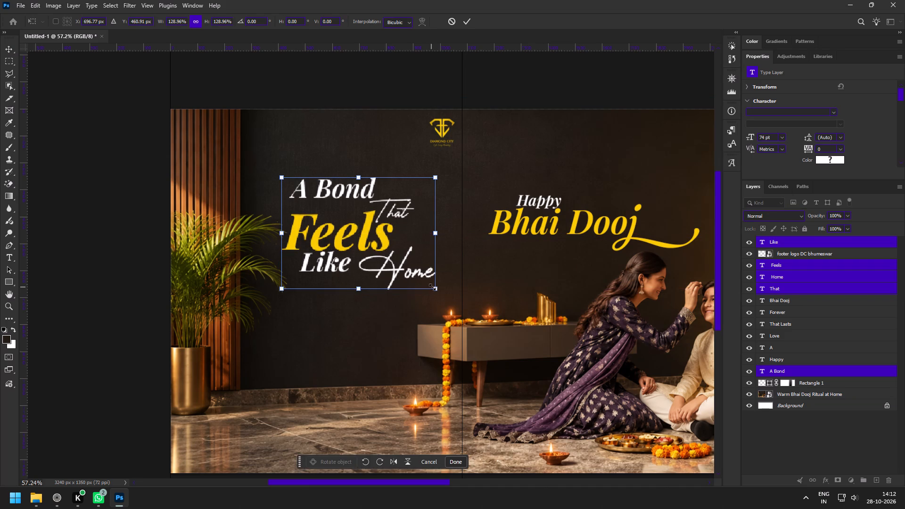
drag(433, 287, 417, 276)
drag(398, 266, 408, 274)
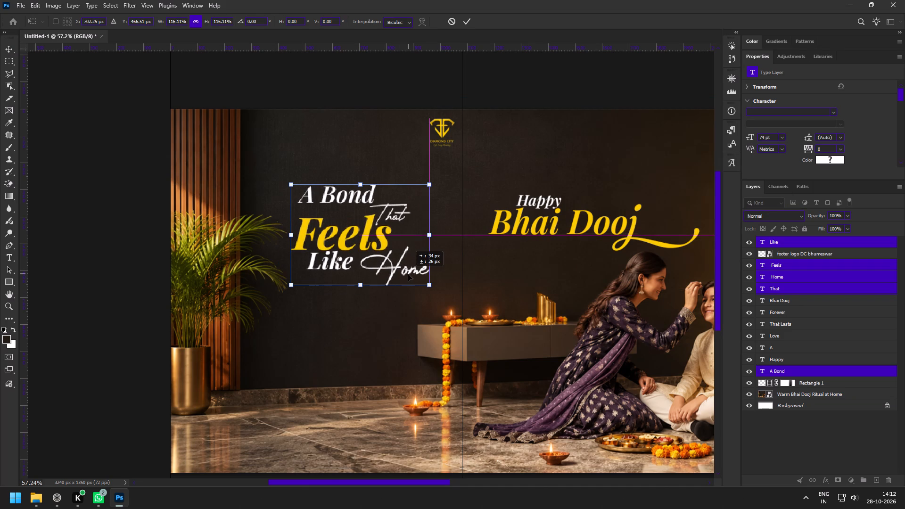
drag(408, 274, 408, 272)
click(469, 16)
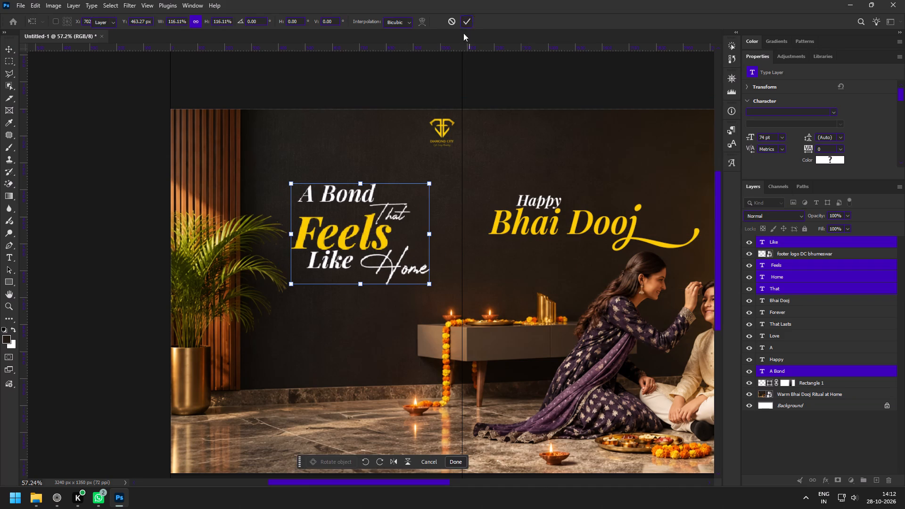
Recolour "Home" in the first tile with the yellow sampled from "Feels".
key(z)
drag(405, 216, 432, 251)
key(v)
click(512, 193)
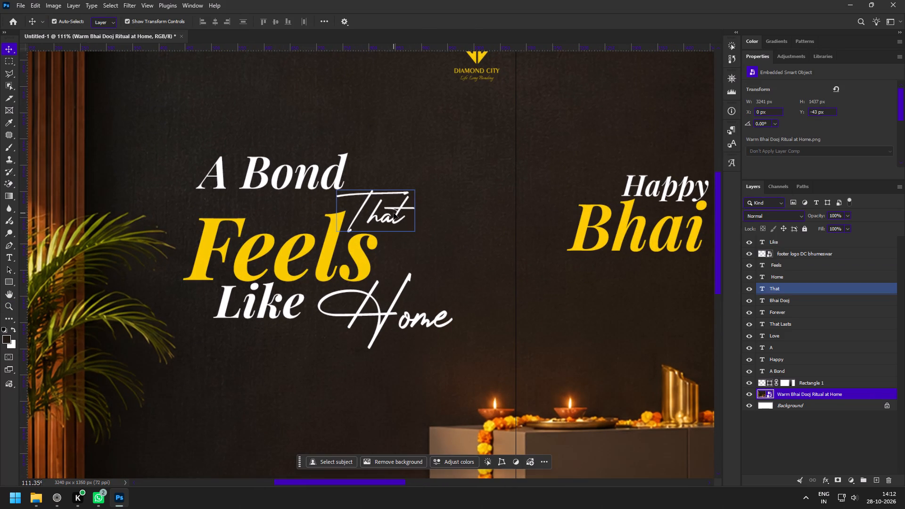
click(394, 213)
click(406, 325)
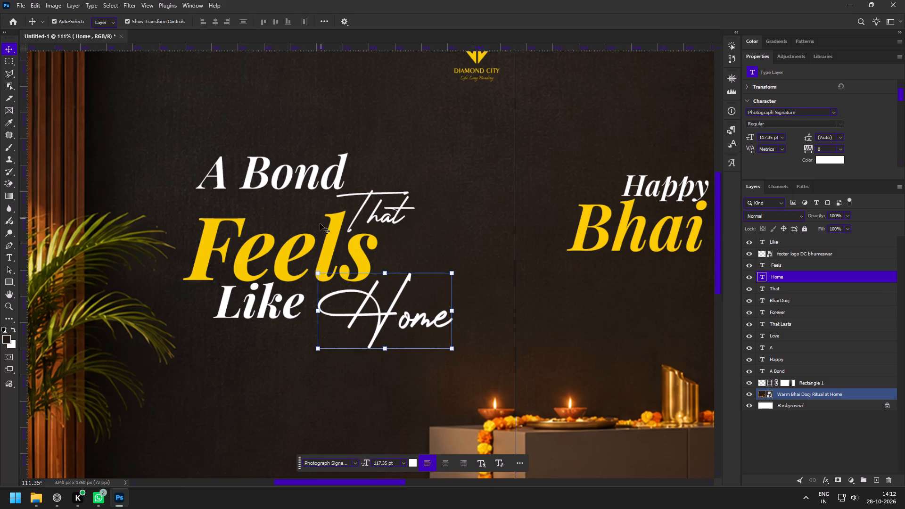
key(i)
click(330, 236)
key(alt+BackSpace)
key(z)
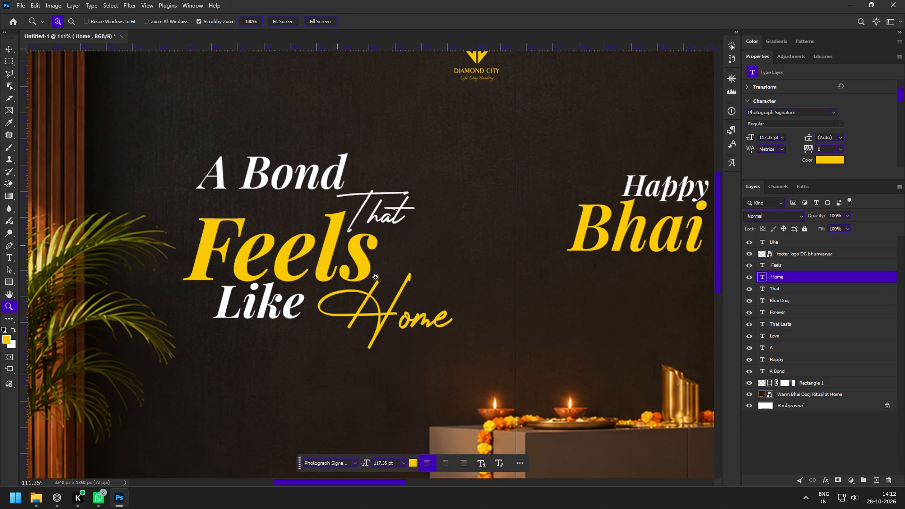
Examine the recoloured first-tile lettering in the context of the whole carousel.
drag(403, 287, 366, 263)
key(space)
key(space)
key(space)
key(space)
key(space)
key(space)
drag(428, 279, 354, 228)
key(space)
key(space)
key(space)
key(space)
drag(453, 292, 384, 269)
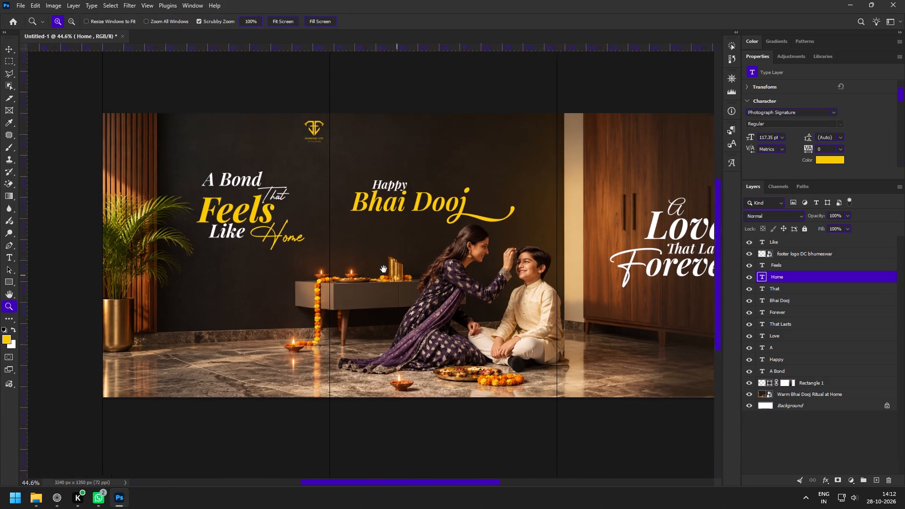
Examine the lettering and shading across all three tiles of the carousel to judge the overall balance.
drag(384, 269, 378, 267)
drag(404, 272, 384, 267)
key(space)
key(space)
key(space)
key(space)
key(space)
key(space)
key(space)
key(space)
key(space)
key(space)
drag(419, 273, 372, 268)
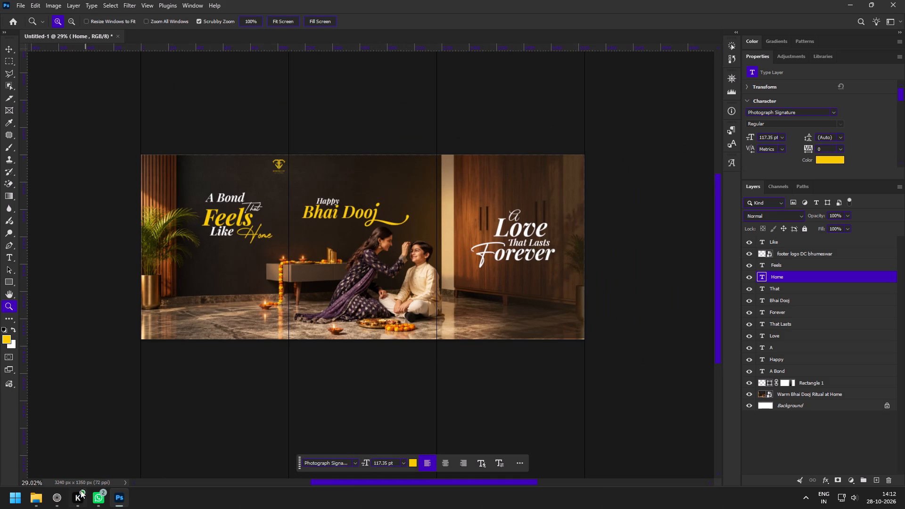
Switch to the browser and review the Diamond City schedule, the three-tile copy and the Pinterest Bhai Dooj reference against the carousel.
click(62, 503)
click(40, 177)
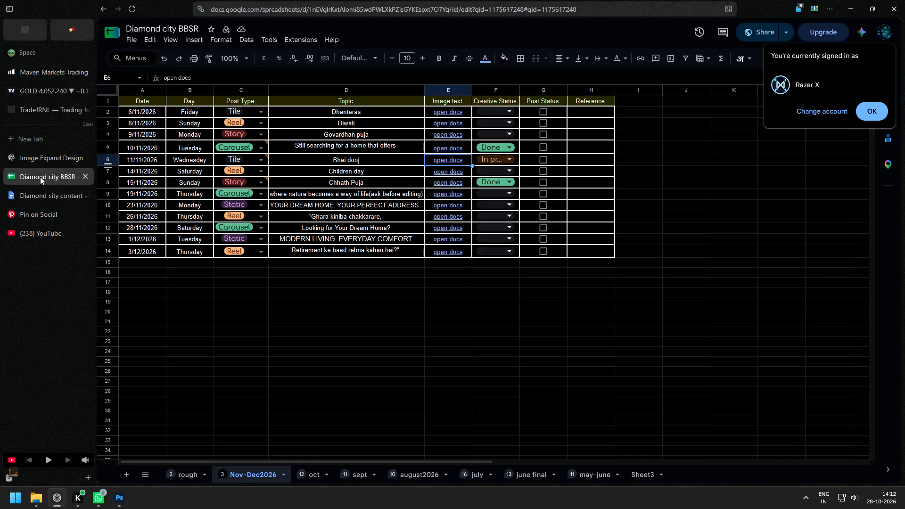
click(117, 504)
key(z)
drag(549, 188, 567, 208)
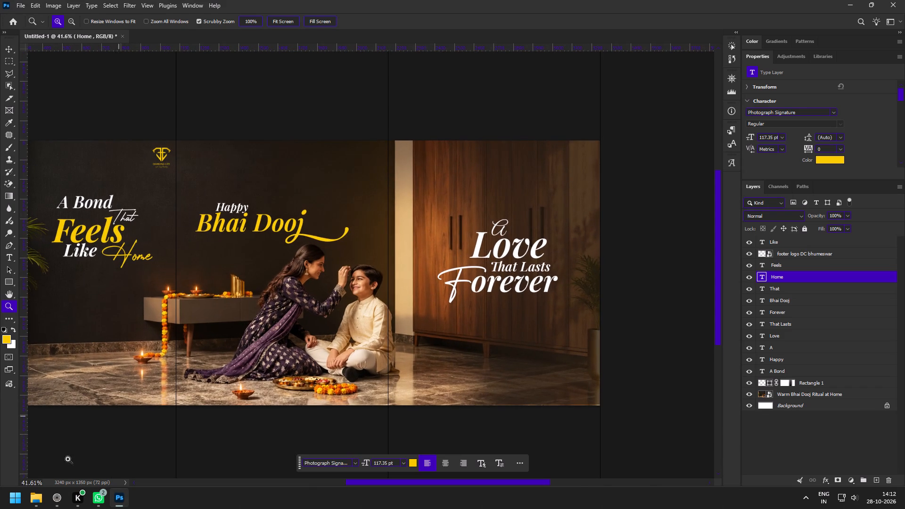
click(56, 501)
click(55, 191)
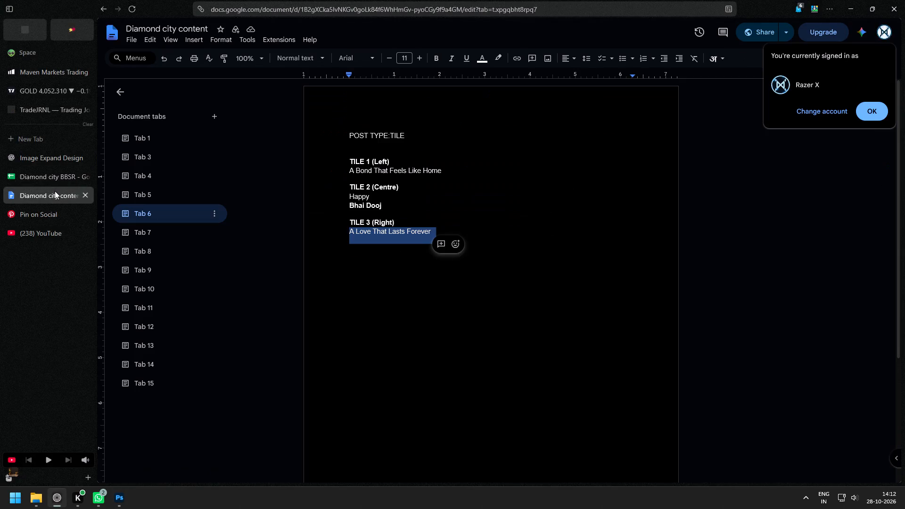
click(50, 213)
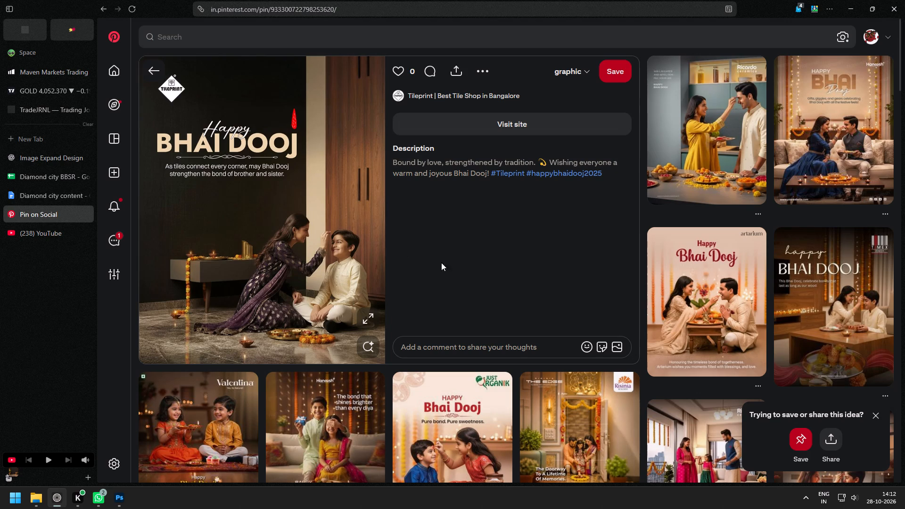
scroll(441, 295, down, 2)
scroll(442, 387, up, 4)
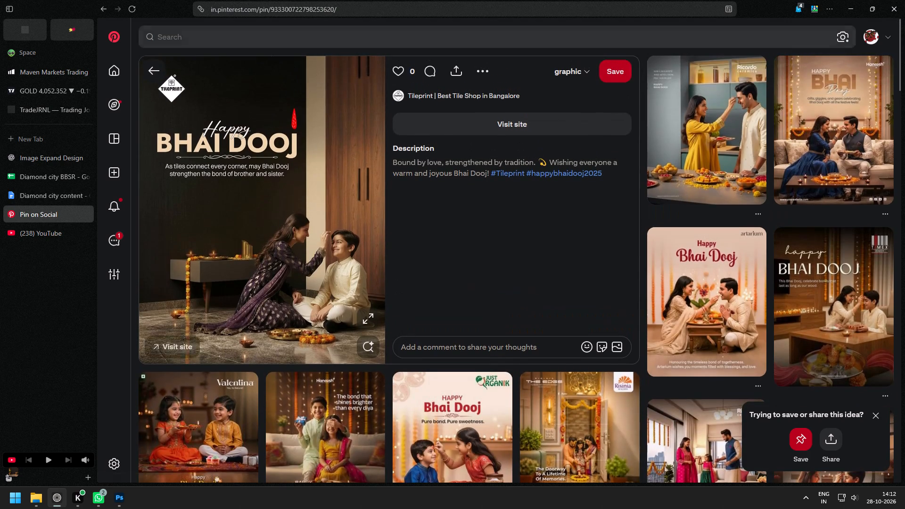
click(253, 37)
click(123, 504)
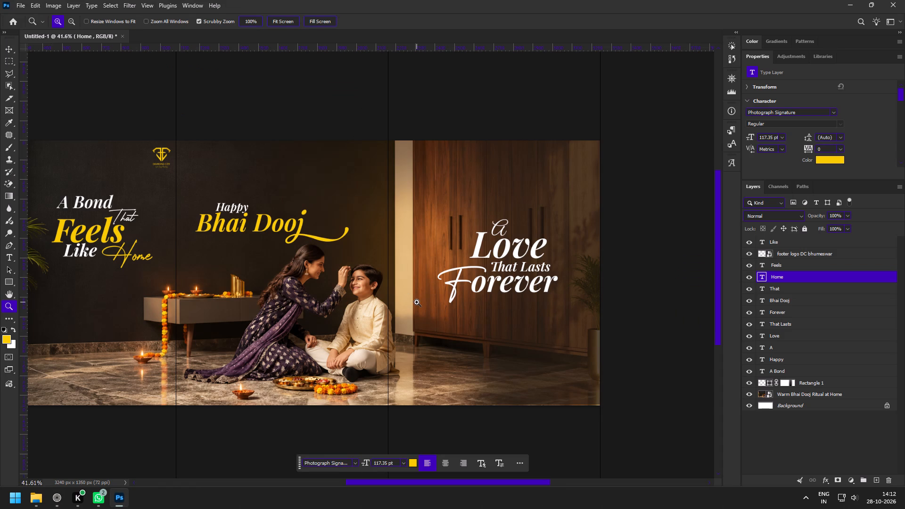
Recolour "Love" and "Forever" in the third tile with the yellow foreground colour used for "Feels".
drag(520, 235, 528, 250)
key(v)
click(478, 293)
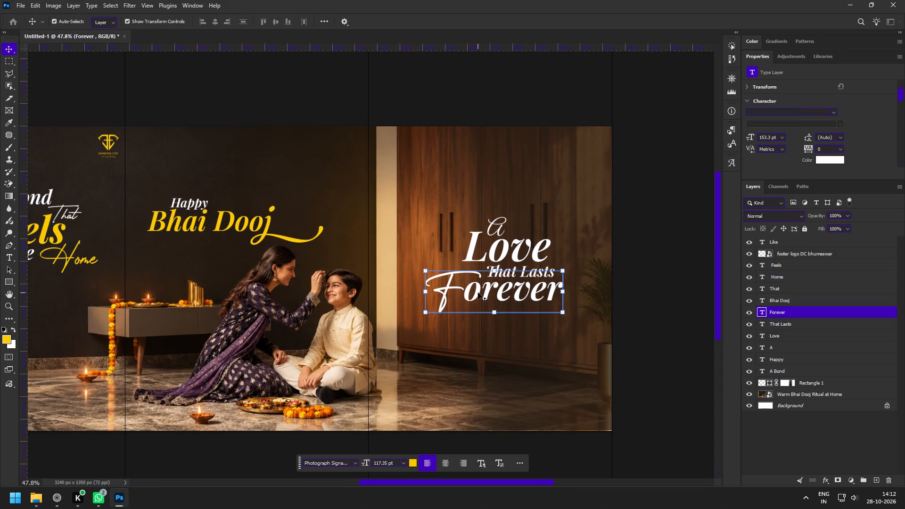
click(504, 252)
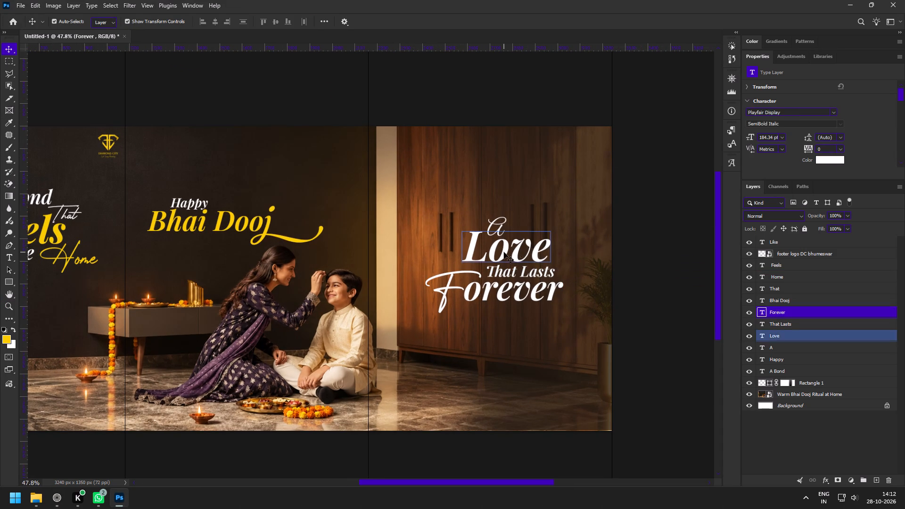
key(alt+BackSpace)
key(z)
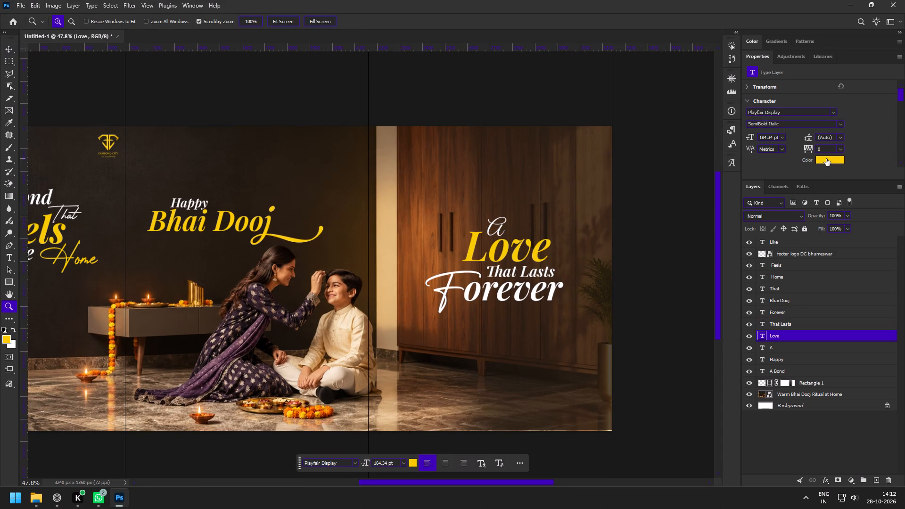
drag(592, 284, 604, 298)
key(v)
click(530, 303)
key(alt+BackSpace)
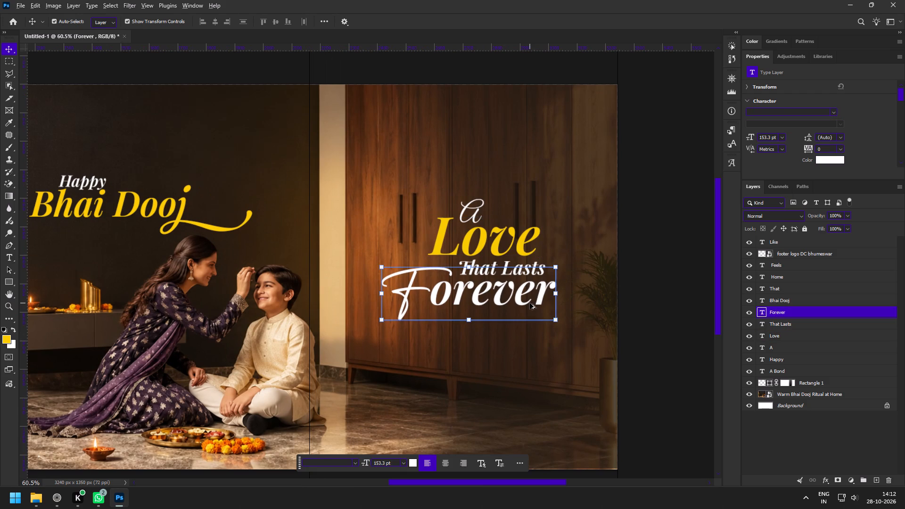
Examine the recoloured third-tile lettering close up and alongside the other two tiles.
key(z)
drag(527, 303, 474, 280)
key(space)
drag(391, 312, 413, 301)
drag(446, 307, 477, 326)
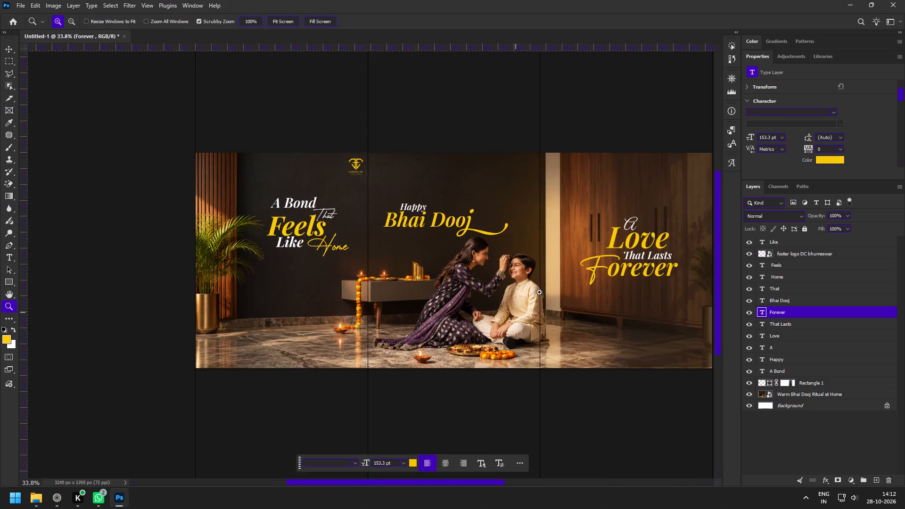
drag(542, 288, 549, 297)
drag(632, 268, 642, 283)
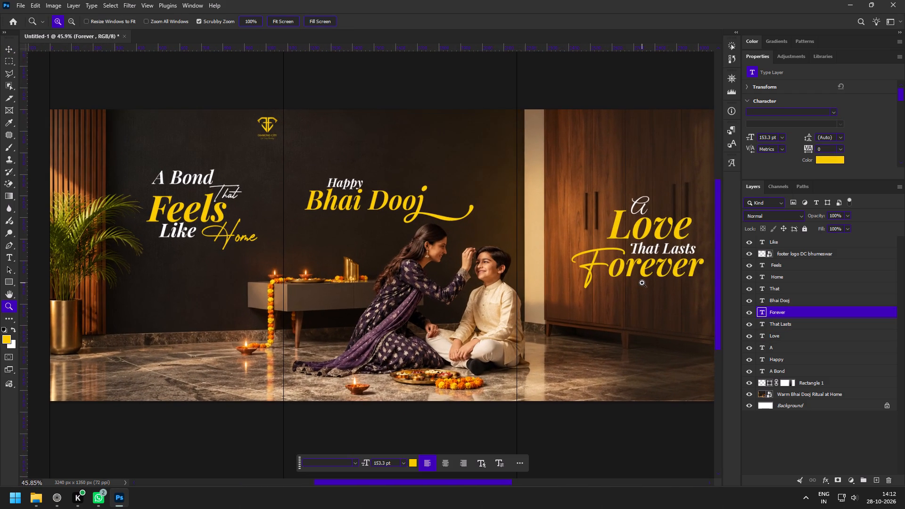
key(space)
drag(637, 284, 627, 284)
drag(620, 295, 606, 290)
key(space)
key(space)
key(space)
key(space)
key(space)
drag(612, 289, 549, 282)
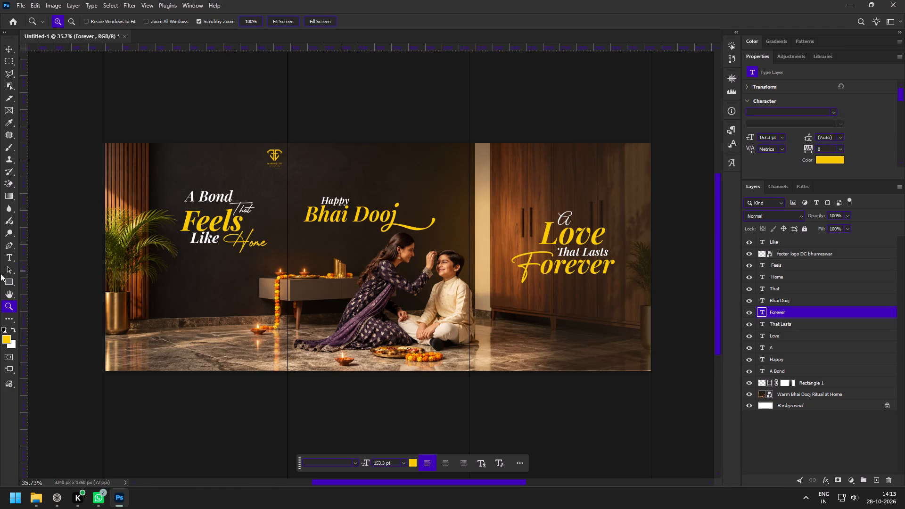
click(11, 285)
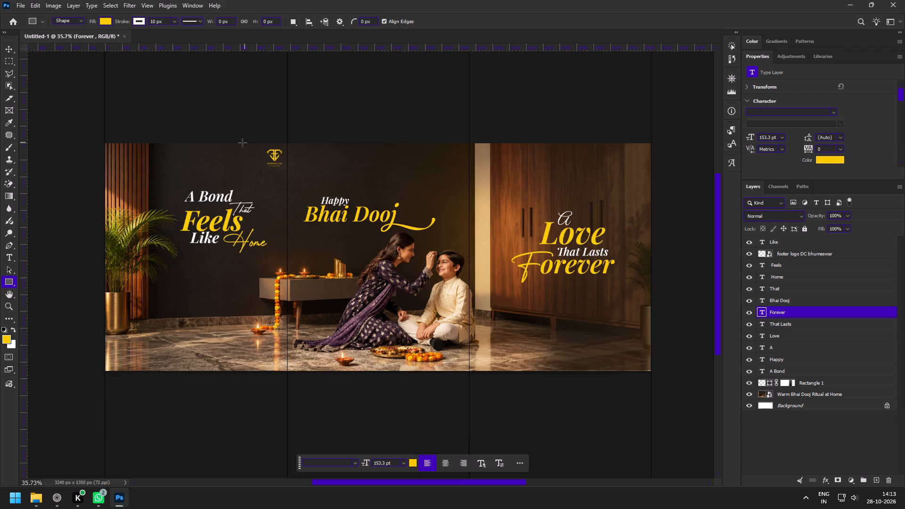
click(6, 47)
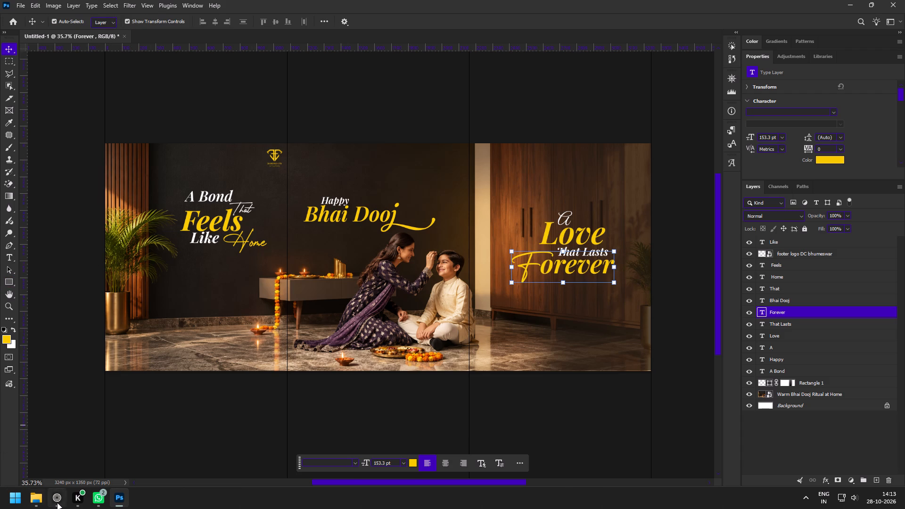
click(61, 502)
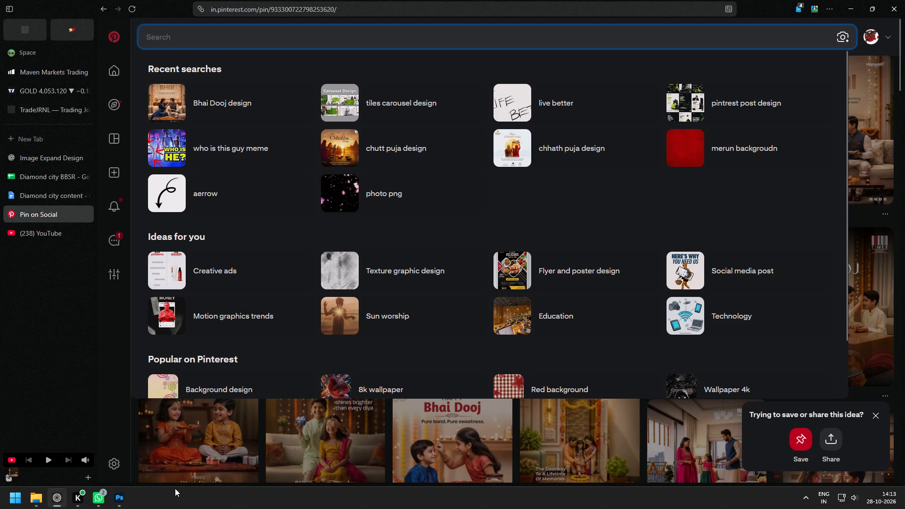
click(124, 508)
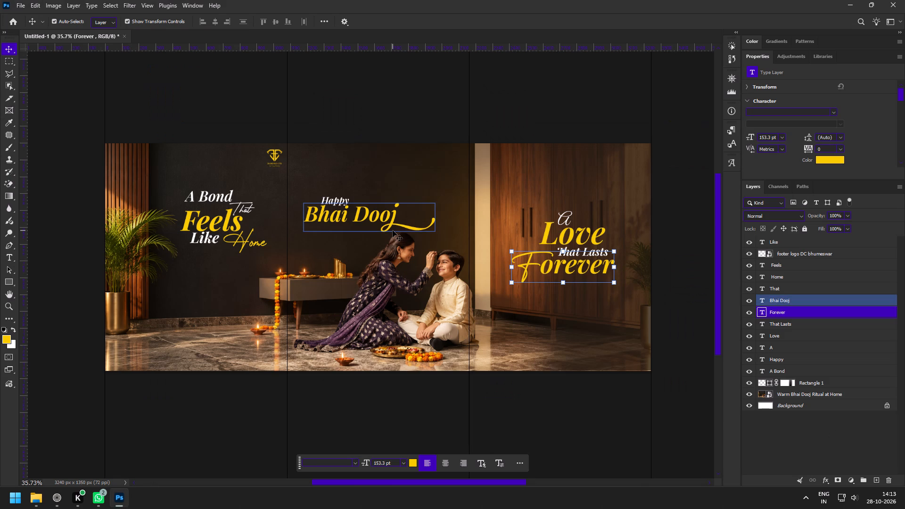
Switch to the browser and review the Tileprint Bhai Dooj pin and the other Bhai Dooj designs on Pinterest for heading ideas.
click(59, 498)
click(402, 443)
scroll(456, 341, down, 3)
scroll(458, 348, up, 7)
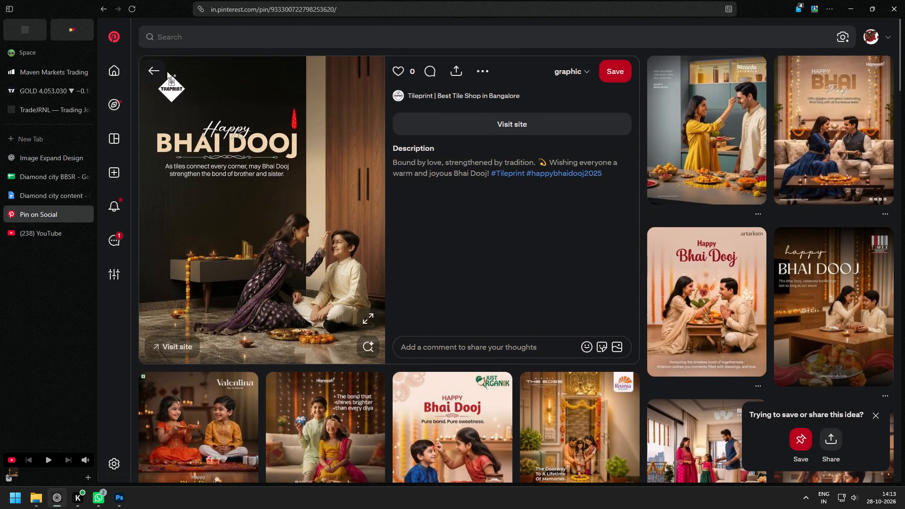
click(157, 71)
scroll(353, 301, up, 1)
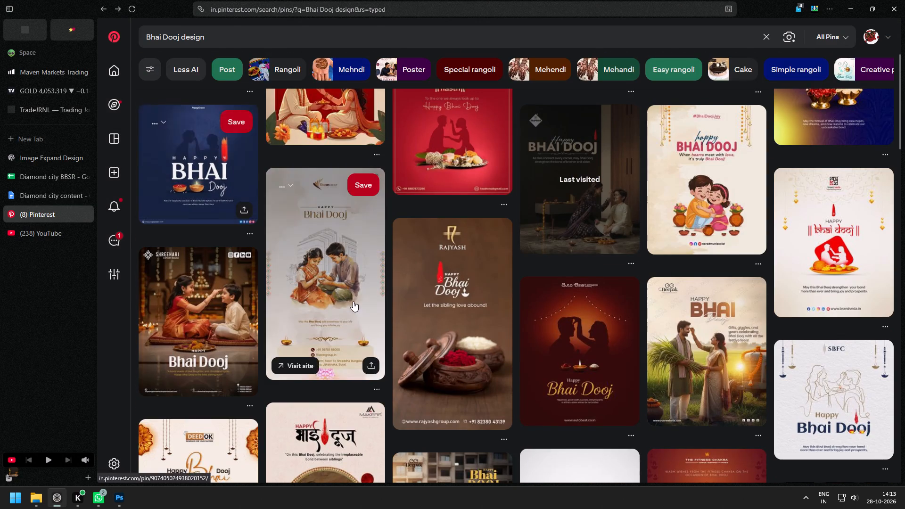
scroll(353, 301, up, 3)
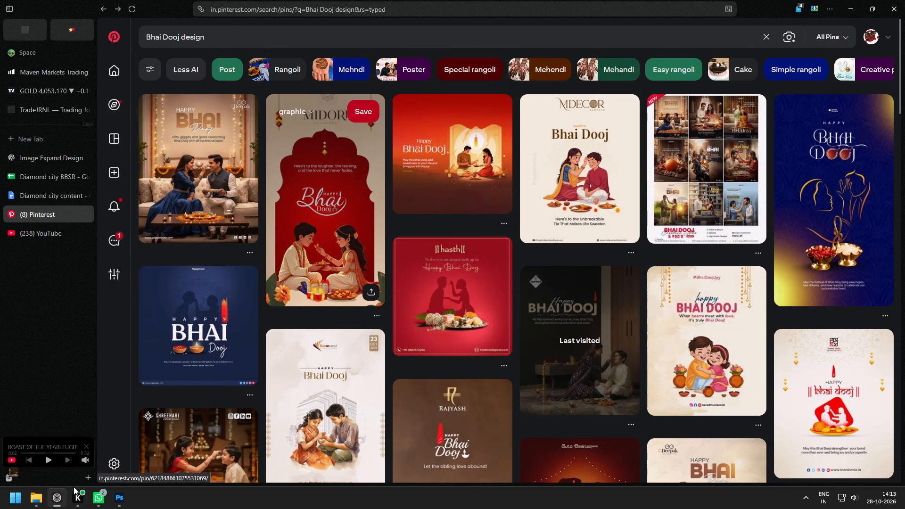
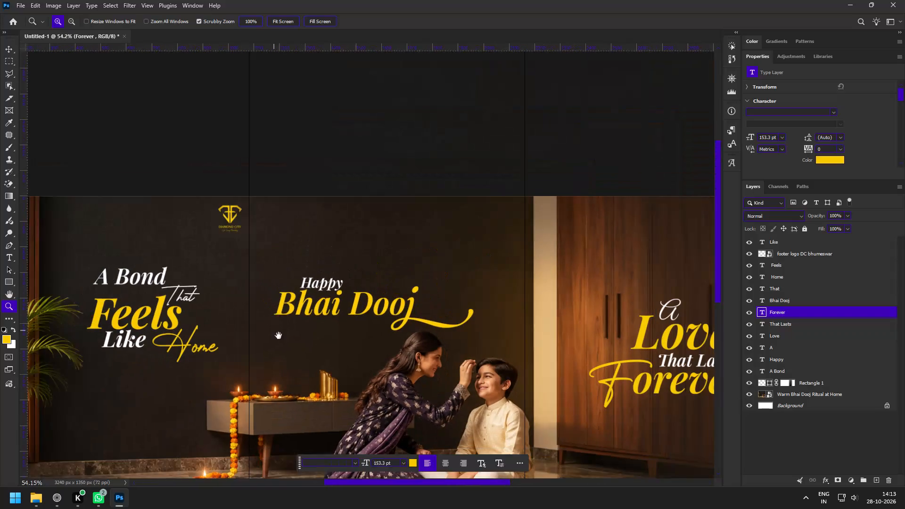
Switch to the browser and look through the Pinterest Bhai Dooj design results for lettering and layout references.
drag(280, 324, 280, 301)
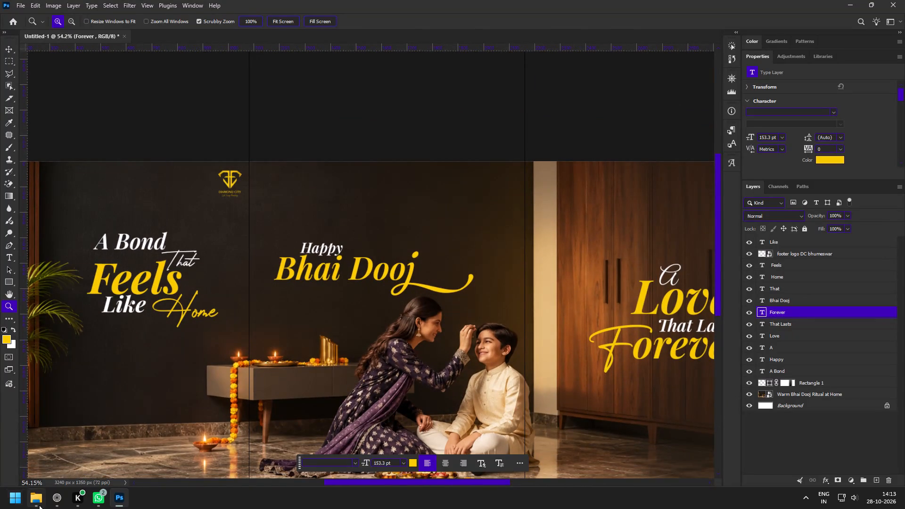
click(54, 505)
scroll(320, 328, down, 2)
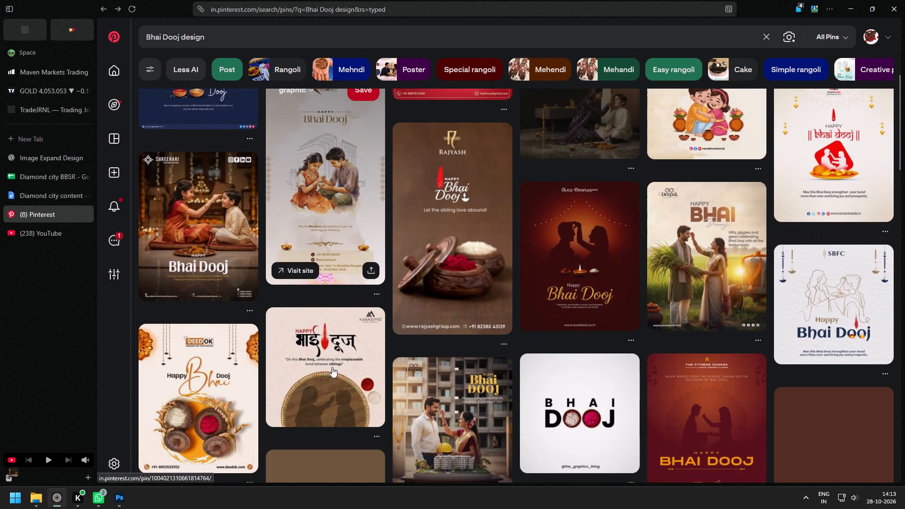
scroll(332, 367, down, 2)
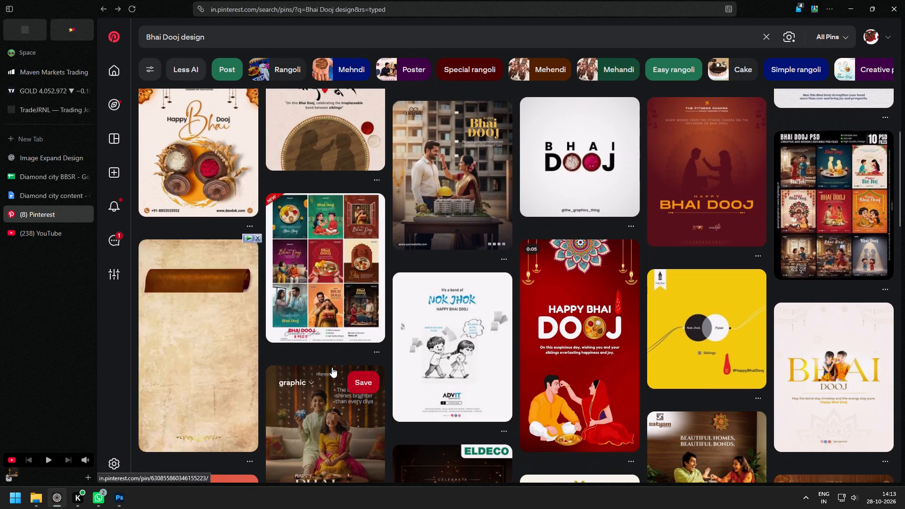
scroll(332, 367, up, 1)
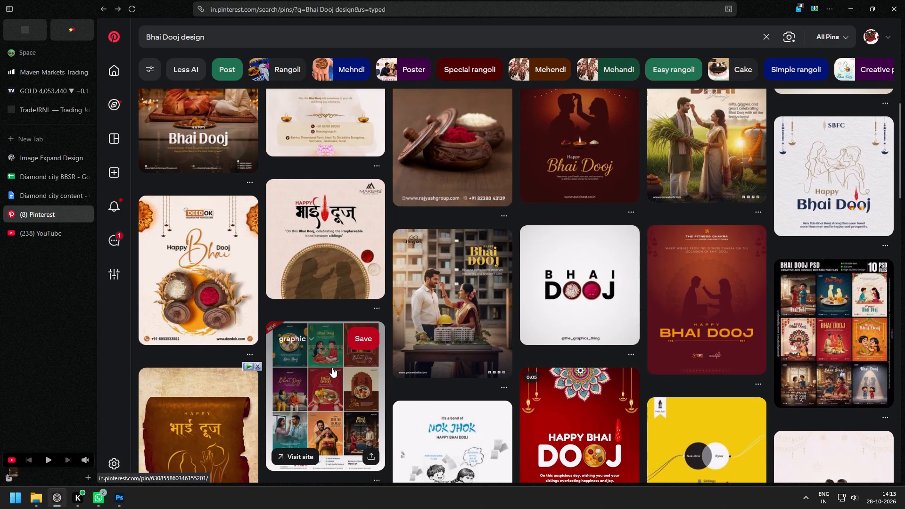
scroll(332, 367, up, 10)
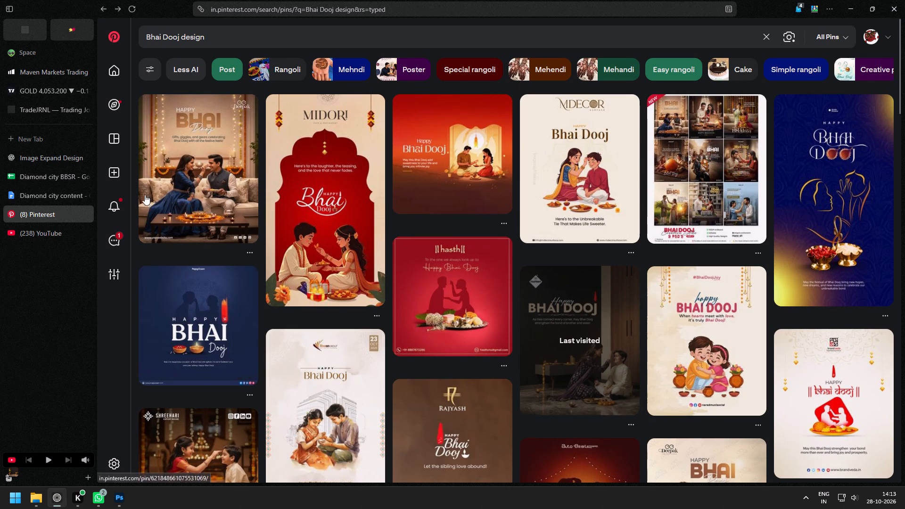
Look through the saved Pinterest boards, especially the graphic board, for decorative elements suited to the carousel.
click(114, 136)
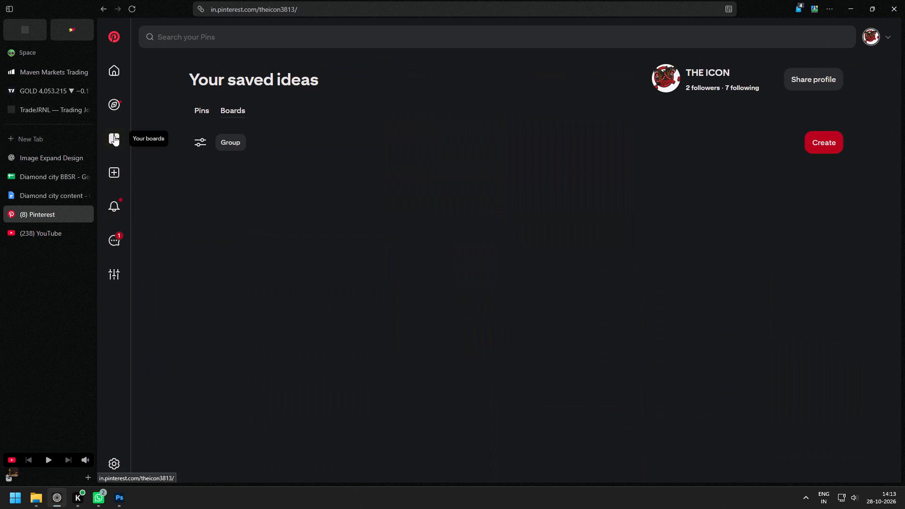
click(42, 87)
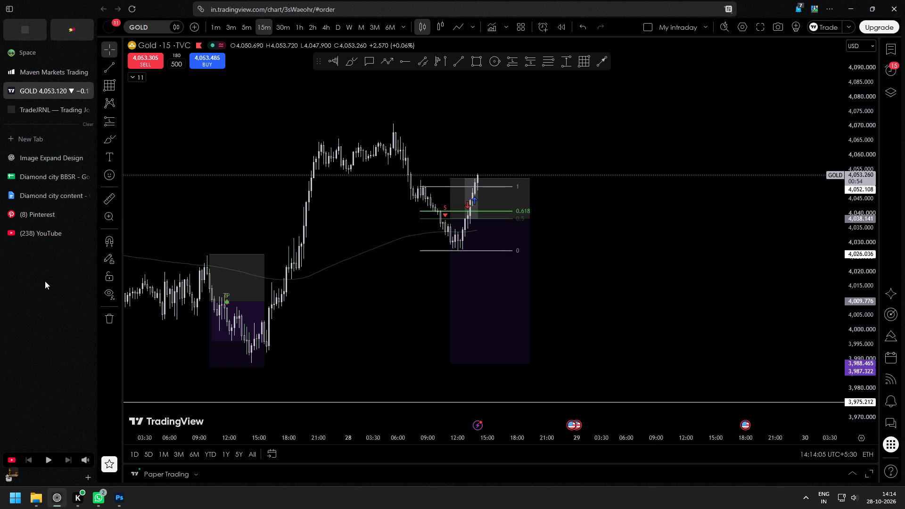
click(54, 232)
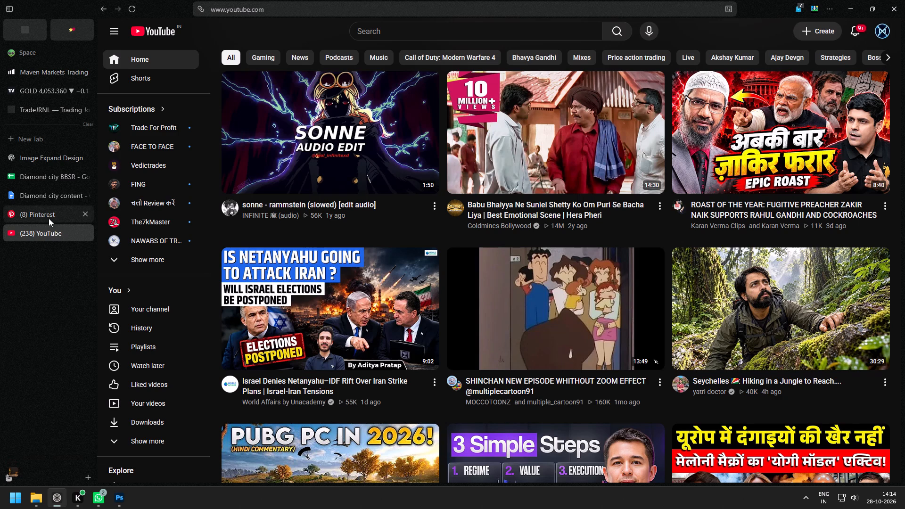
click(48, 218)
click(199, 192)
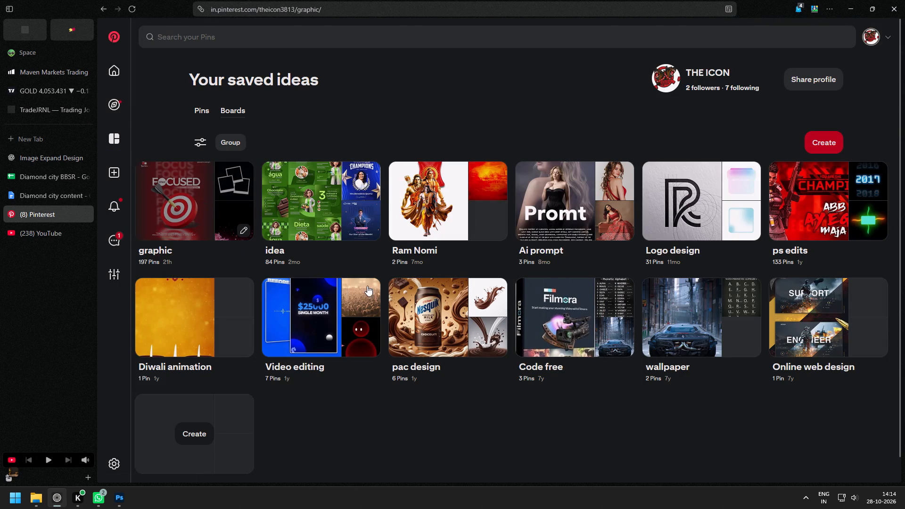
scroll(365, 274, down, 2)
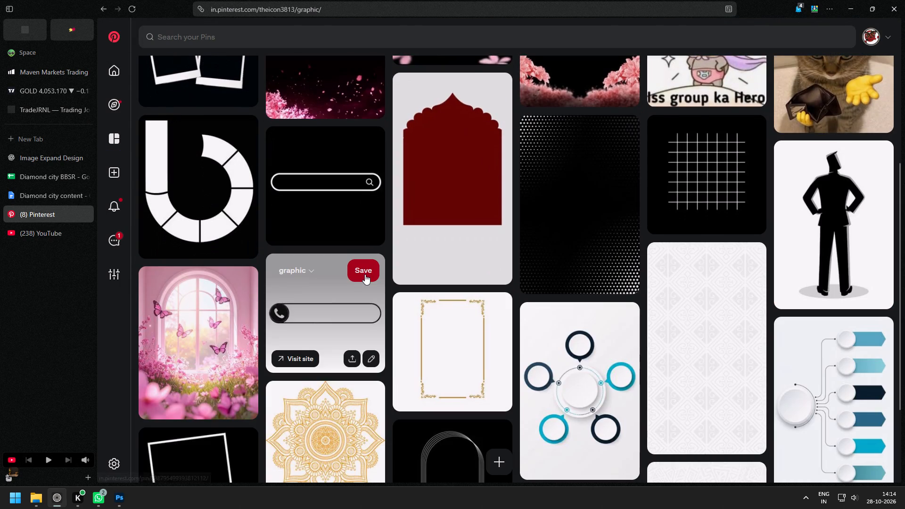
scroll(365, 274, up, 1)
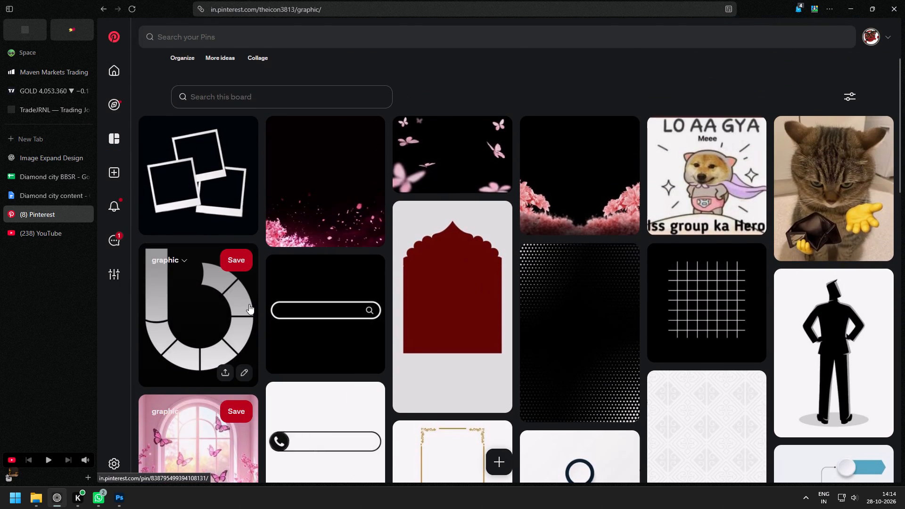
click(116, 508)
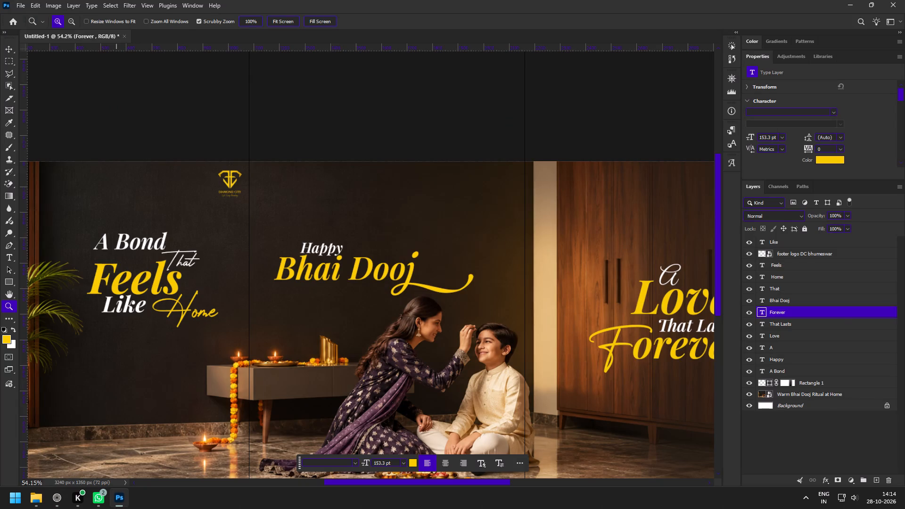
click(116, 508)
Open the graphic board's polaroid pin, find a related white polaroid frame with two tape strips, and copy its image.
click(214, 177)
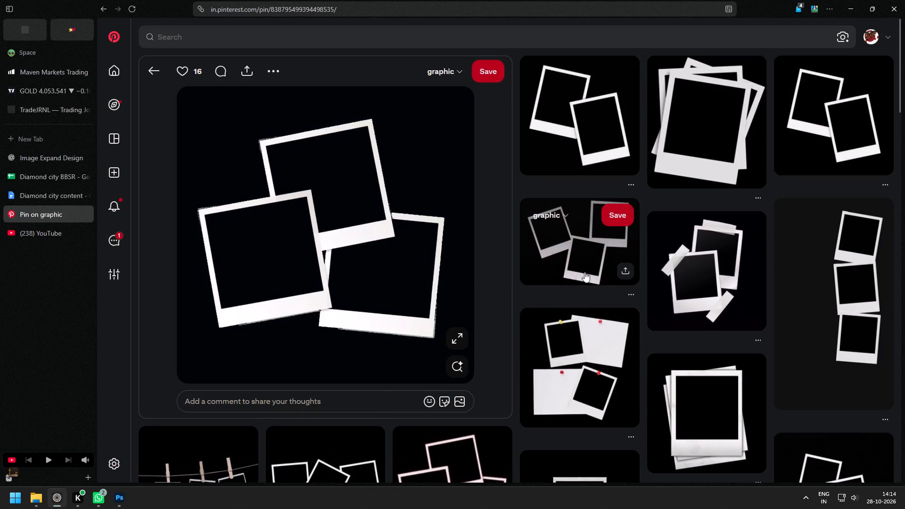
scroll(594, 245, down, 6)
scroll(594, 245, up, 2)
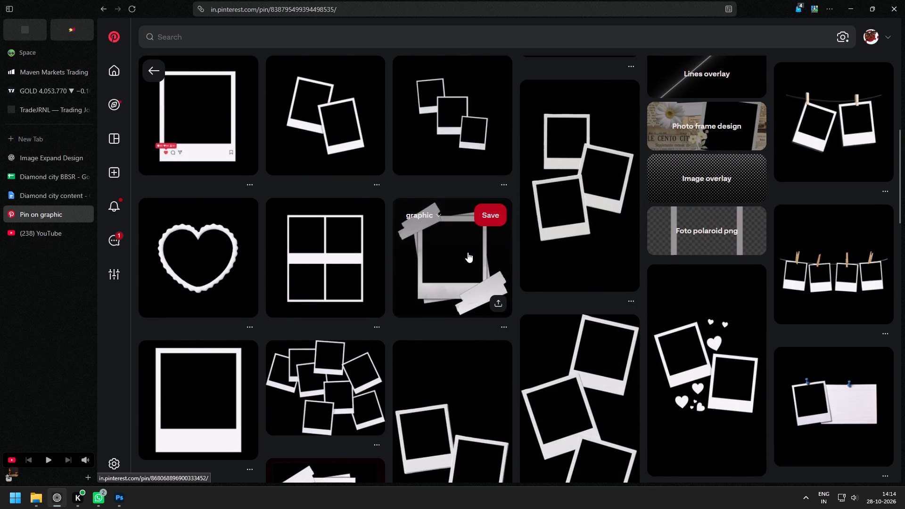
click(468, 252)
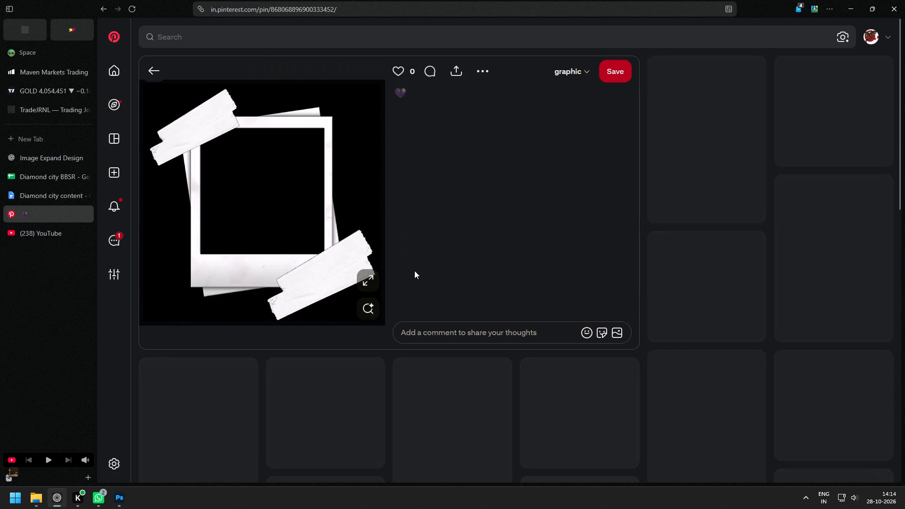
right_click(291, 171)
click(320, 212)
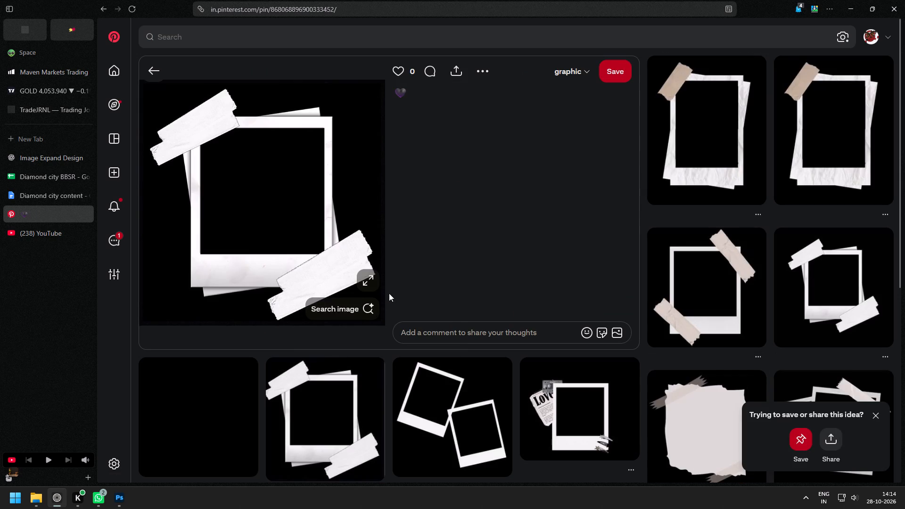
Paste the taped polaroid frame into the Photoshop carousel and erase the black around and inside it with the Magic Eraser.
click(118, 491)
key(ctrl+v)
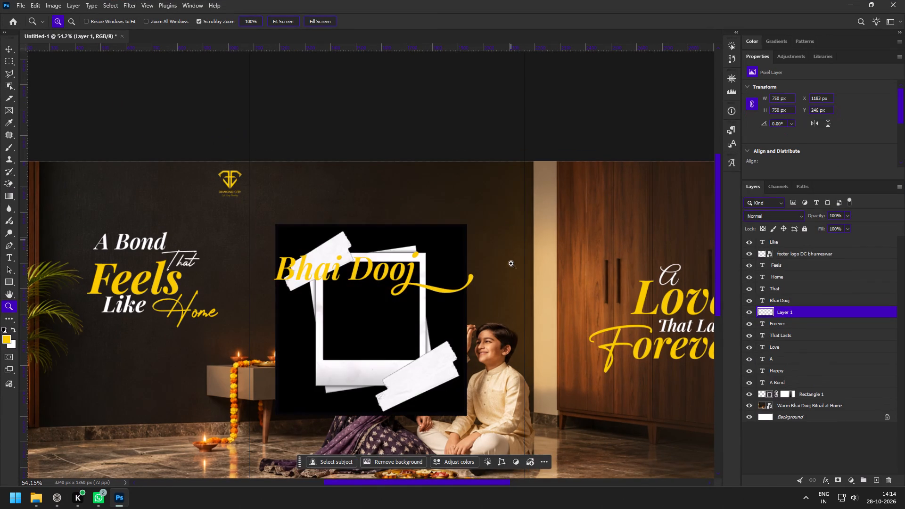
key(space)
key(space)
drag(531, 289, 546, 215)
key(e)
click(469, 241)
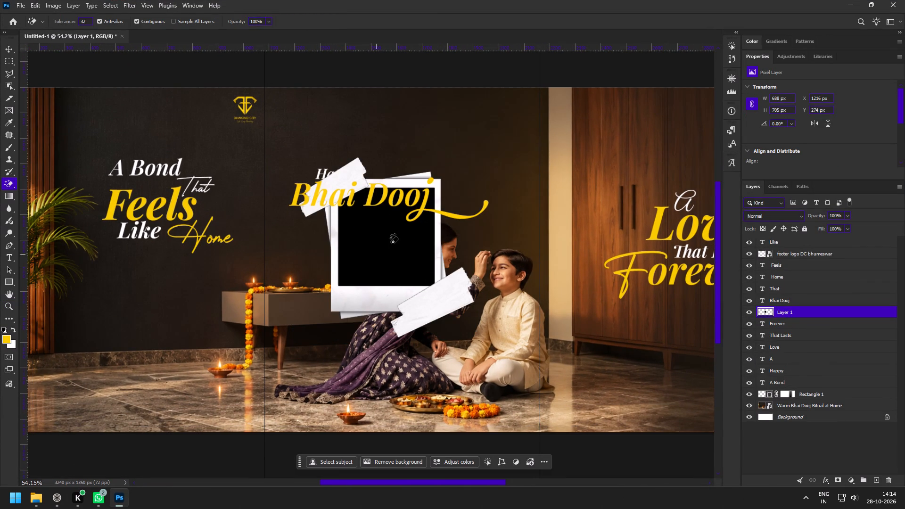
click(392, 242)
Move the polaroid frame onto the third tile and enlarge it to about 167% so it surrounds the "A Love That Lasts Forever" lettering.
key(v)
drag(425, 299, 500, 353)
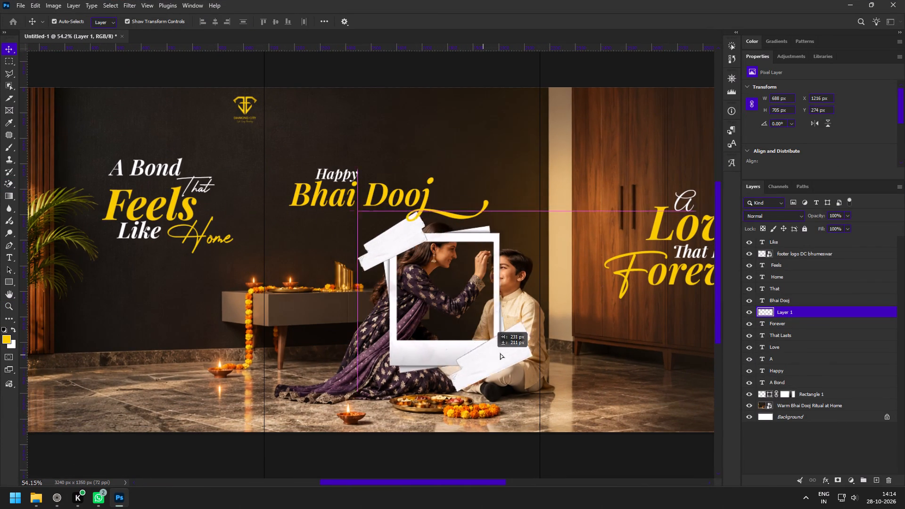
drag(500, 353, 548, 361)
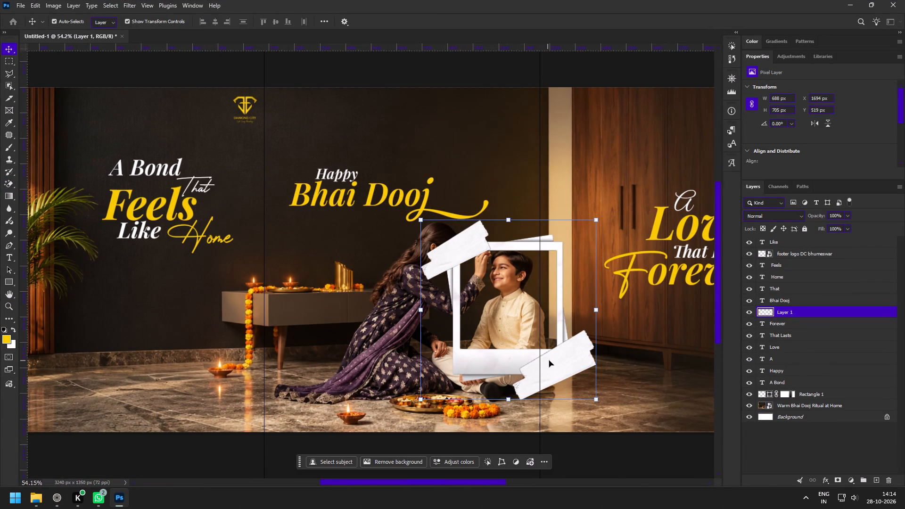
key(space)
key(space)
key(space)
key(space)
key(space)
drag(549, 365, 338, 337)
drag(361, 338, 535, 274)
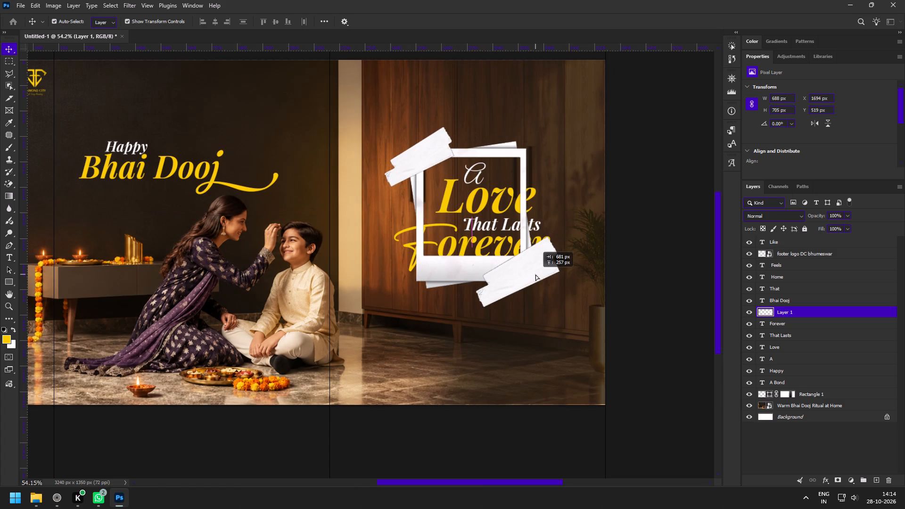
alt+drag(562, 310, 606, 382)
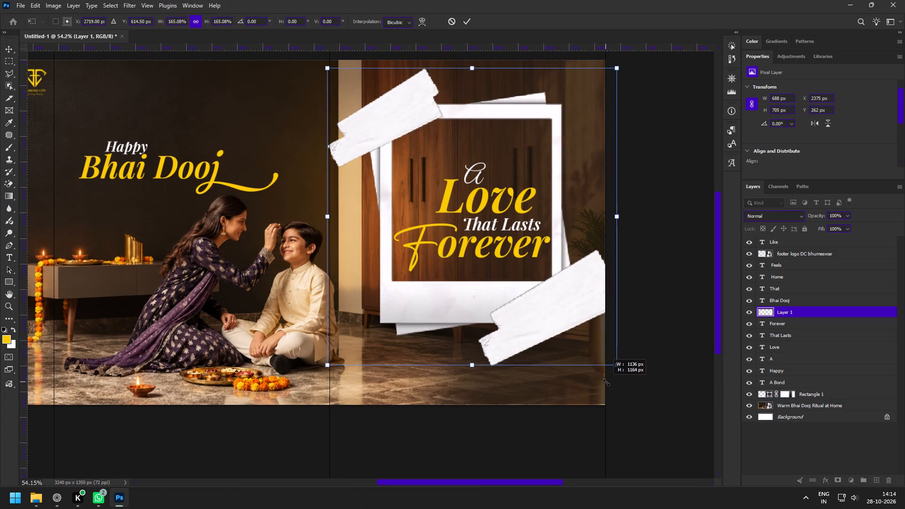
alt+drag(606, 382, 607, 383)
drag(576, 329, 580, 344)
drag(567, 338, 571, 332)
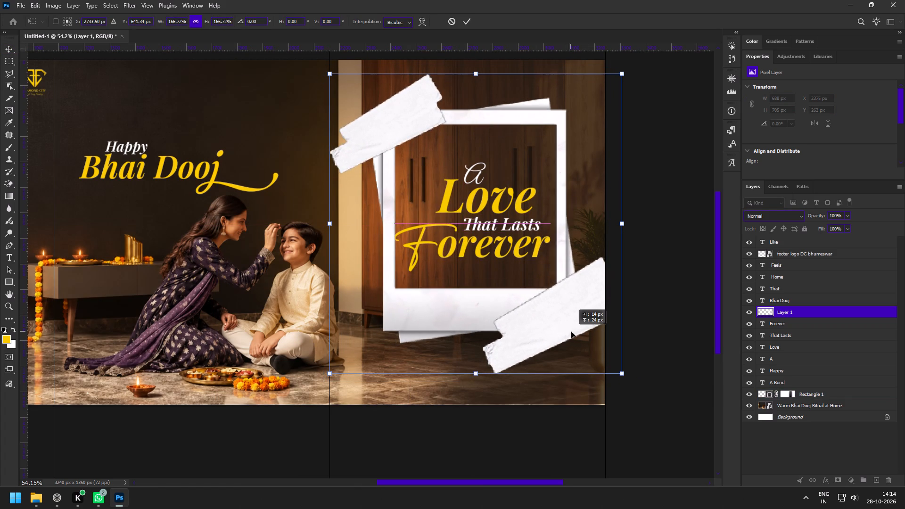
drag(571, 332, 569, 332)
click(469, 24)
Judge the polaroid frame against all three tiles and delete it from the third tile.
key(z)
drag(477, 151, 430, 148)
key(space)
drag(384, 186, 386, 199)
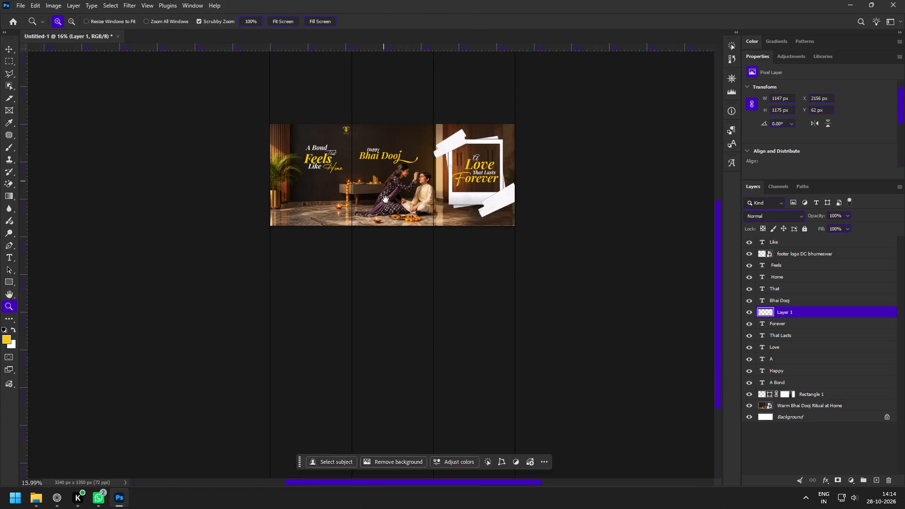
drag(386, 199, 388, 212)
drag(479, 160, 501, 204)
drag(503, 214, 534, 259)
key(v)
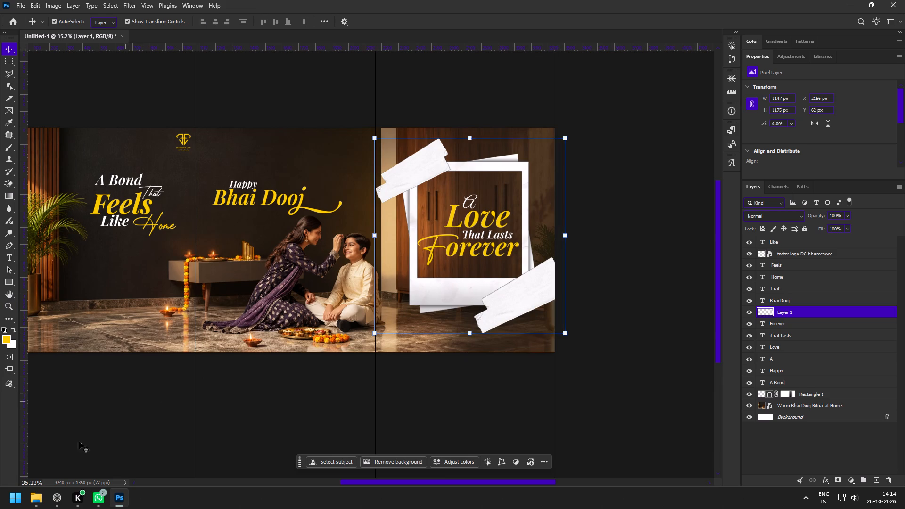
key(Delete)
Switch to the browser, search Pinterest for "heart png" and copy the glossy red heart image.
click(57, 493)
scroll(373, 270, down, 3)
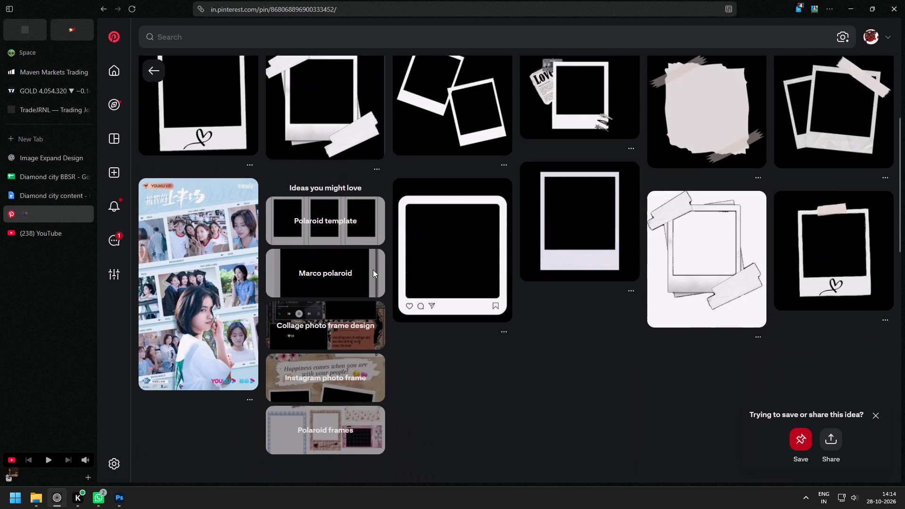
scroll(396, 322, up, 5)
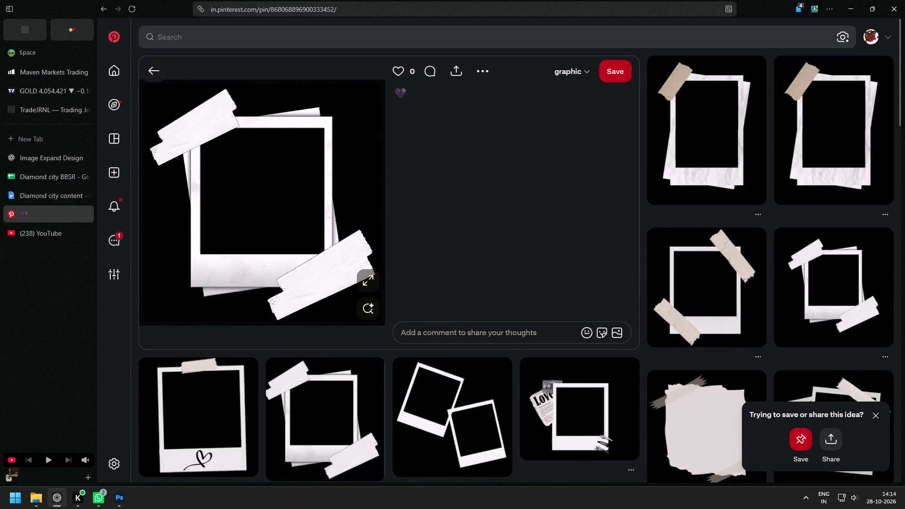
click(199, 35)
text(heart)
key(space)
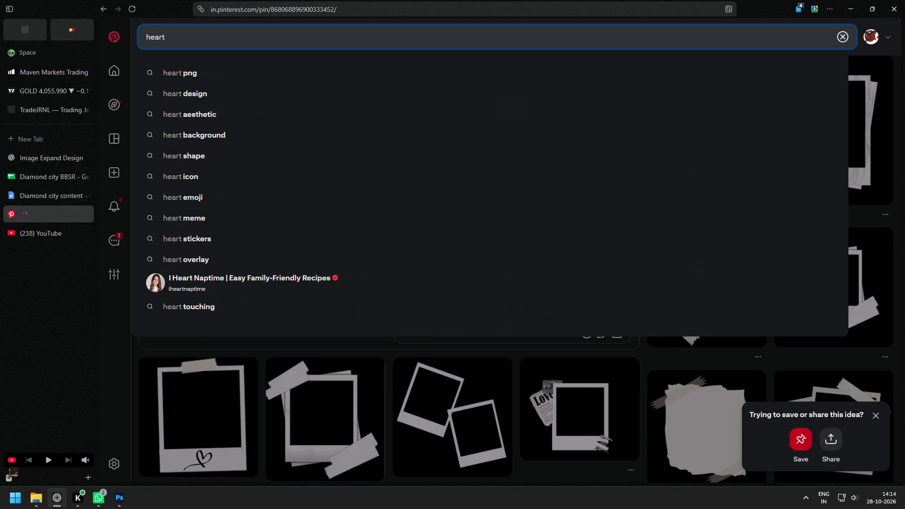
key(Down)
key(Return)
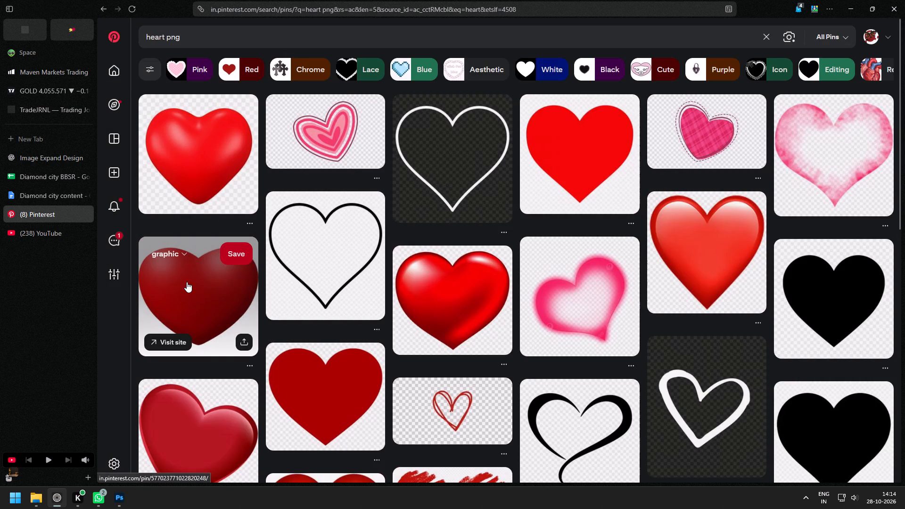
click(207, 136)
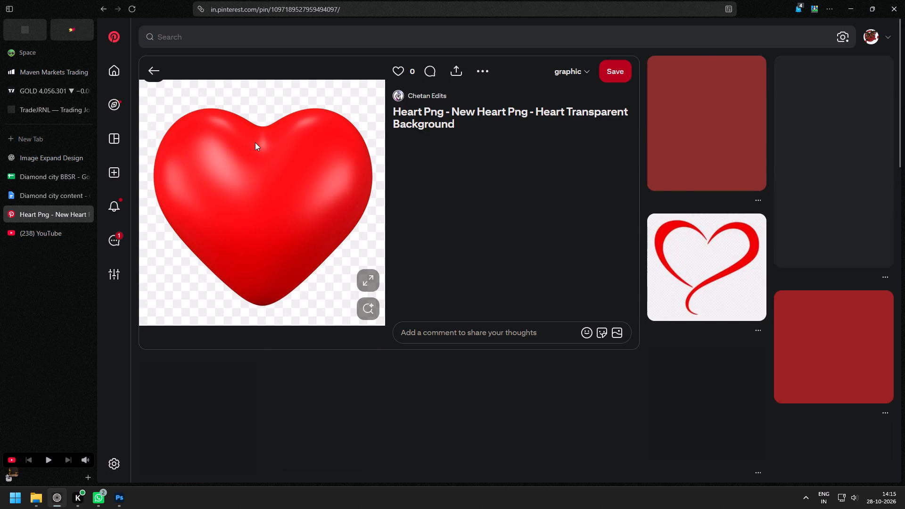
right_click(255, 142)
click(279, 182)
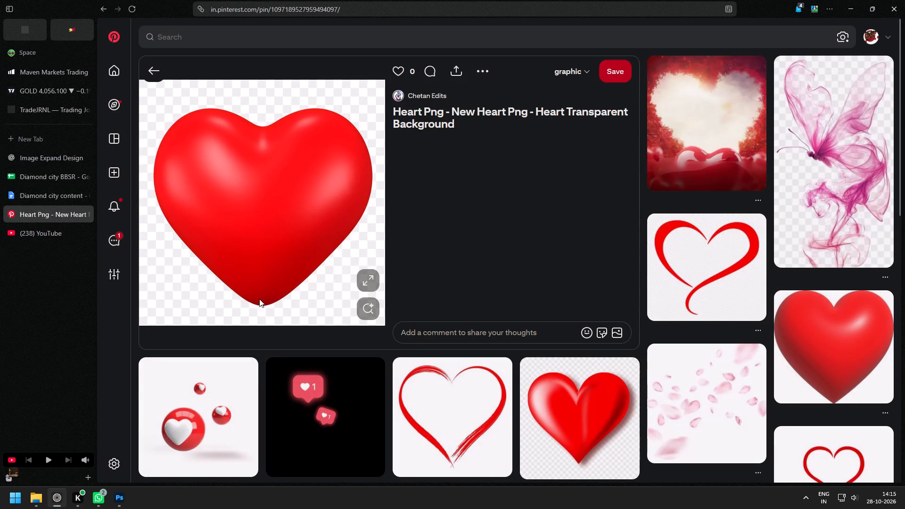
scroll(287, 299, down, 2)
Paste the red heart into the Photoshop carousel and erase its light checkered background with the Magic Eraser.
click(119, 499)
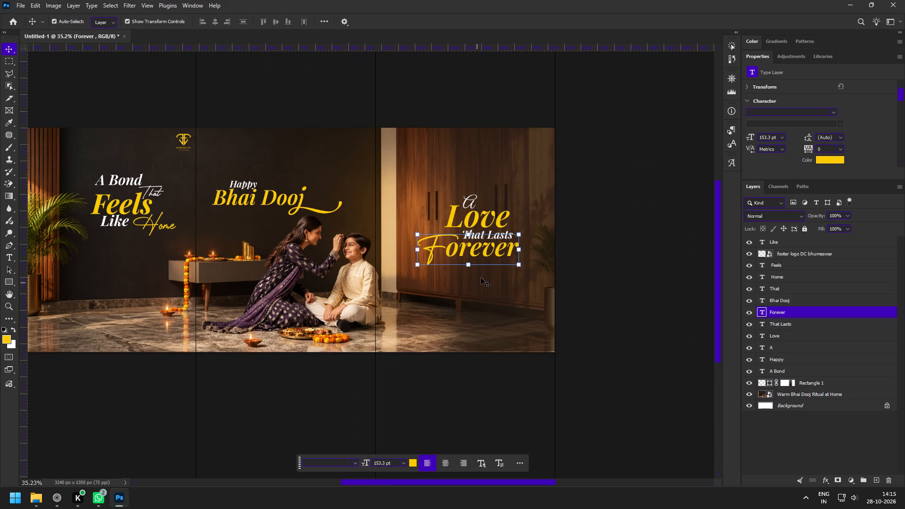
key(ctrl+v)
key(z)
drag(480, 212, 497, 250)
key(e)
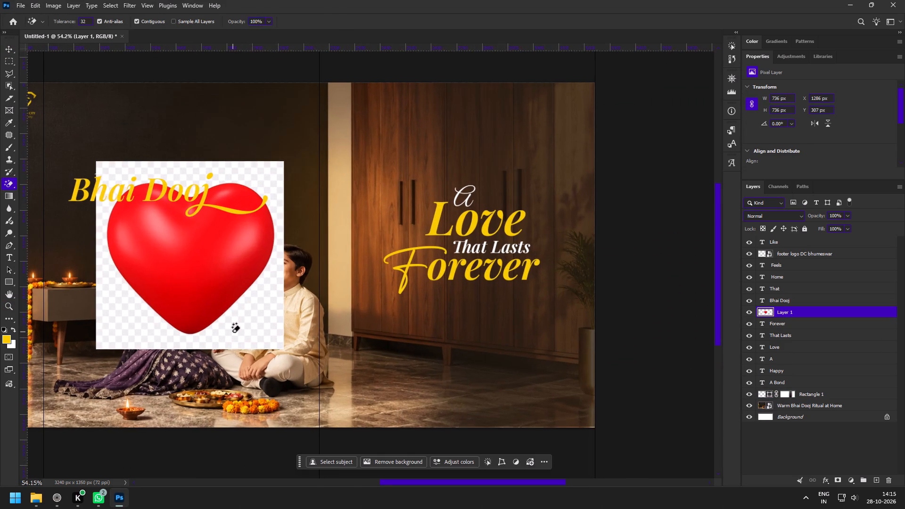
click(232, 332)
Move the heart to the third tile, convert it to a smart object, and place its layer beneath the lettering, just above Rectangle 1.
key(v)
drag(204, 267, 469, 285)
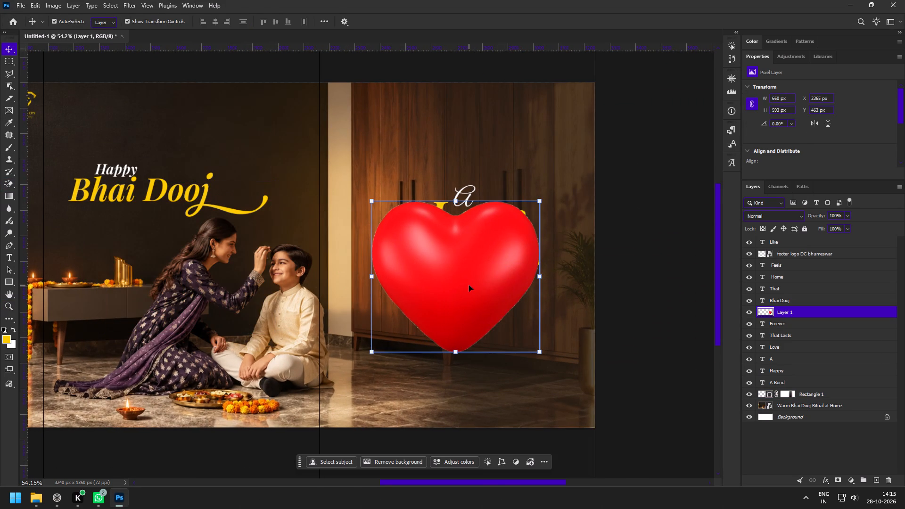
key(F8)
drag(478, 278, 536, 211)
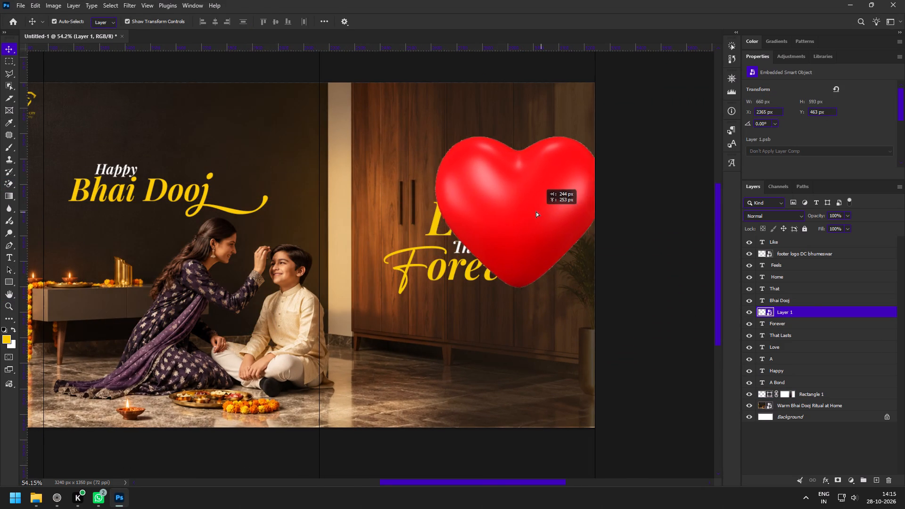
drag(536, 211, 534, 211)
drag(782, 311, 775, 388)
Scale the heart down to about 267 x 240 px and position it above the end of the word "Love".
key(z)
drag(547, 171, 554, 195)
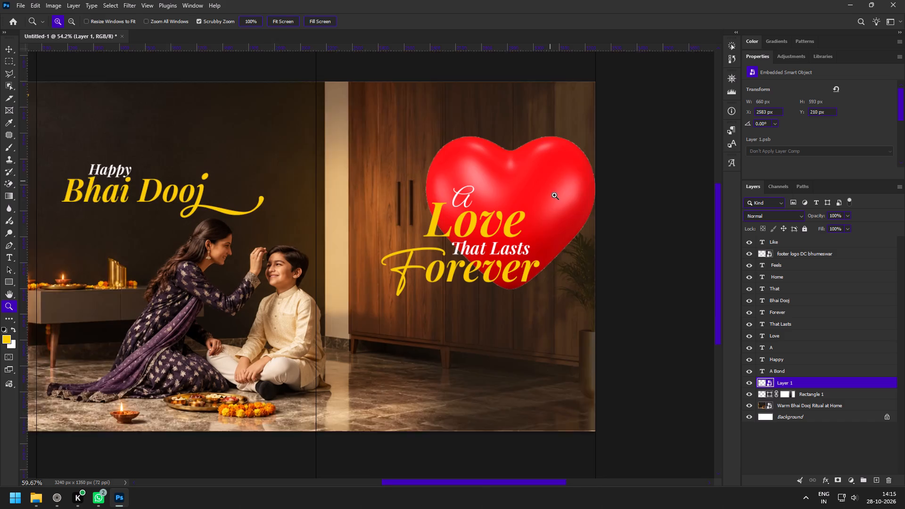
drag(554, 195, 558, 213)
key(v)
drag(618, 228, 557, 229)
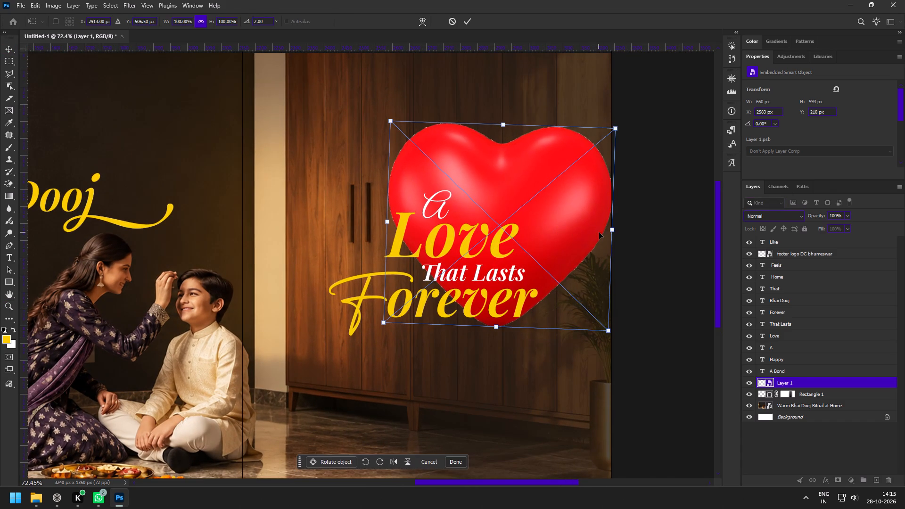
key(ctrl+z)
drag(614, 229, 531, 226)
drag(505, 201, 559, 186)
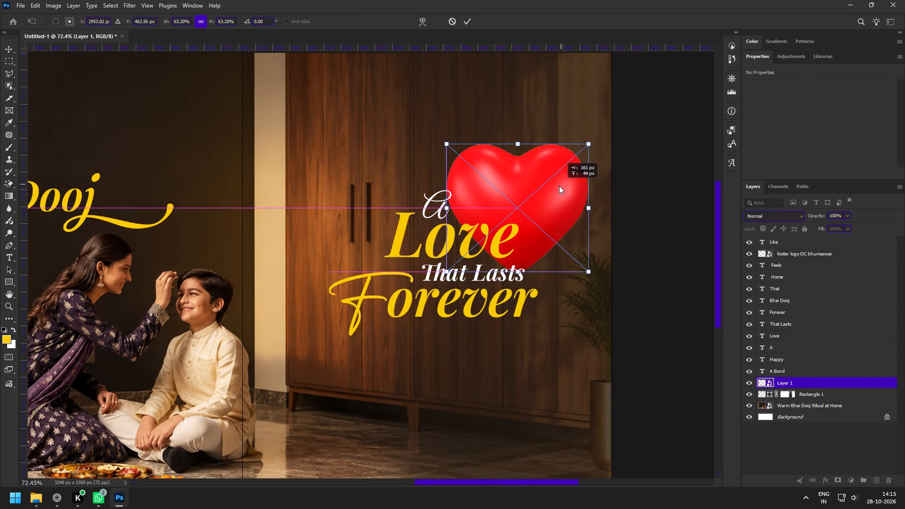
drag(559, 186, 564, 183)
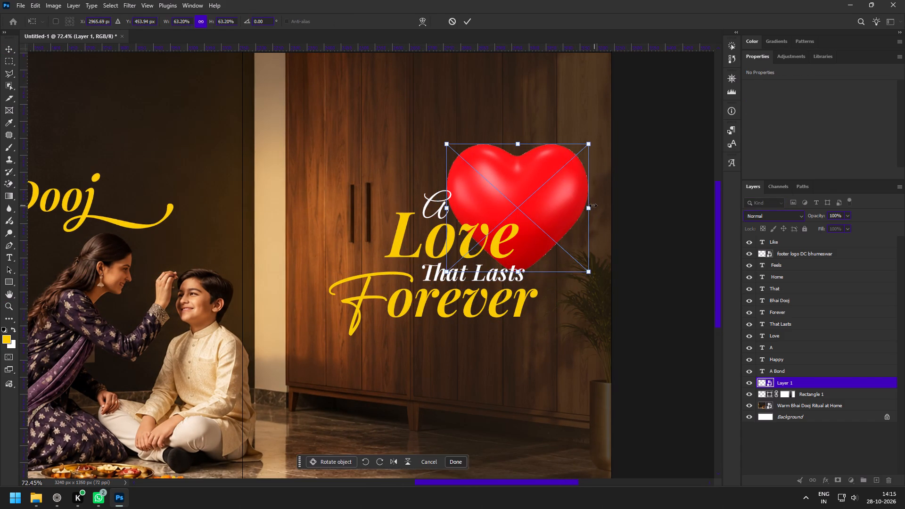
drag(590, 207, 543, 207)
drag(504, 196, 513, 196)
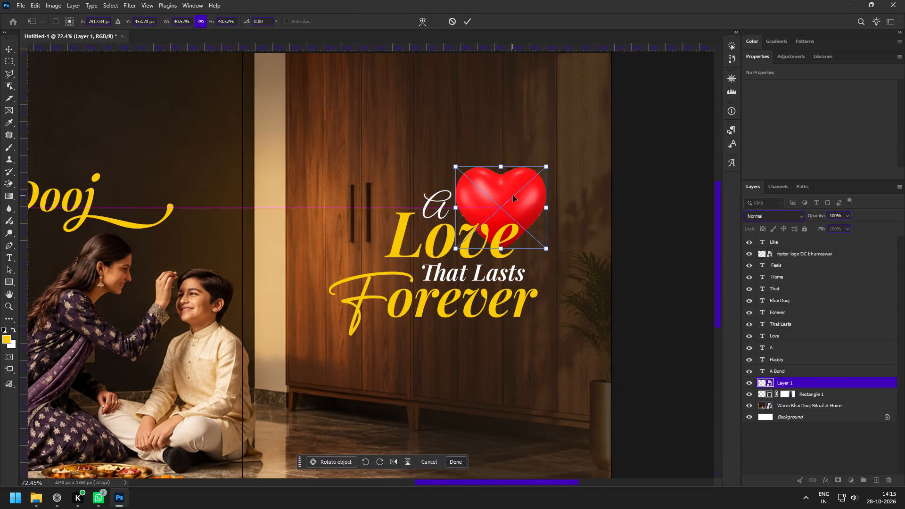
click(469, 24)
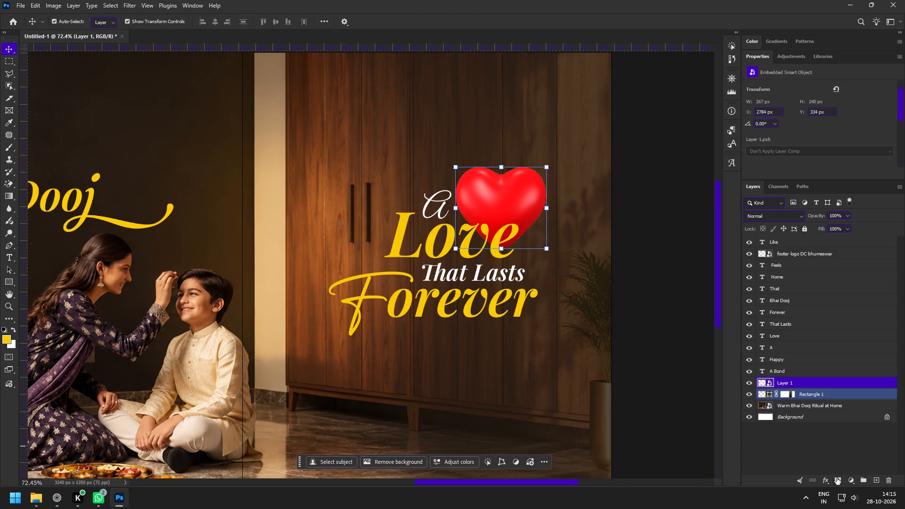
Add a layer mask to the heart and fade it into the wardrobe with a large, soft black brush at 30% opacity.
click(837, 479)
key(b)
drag(564, 315, 335, 312)
drag(386, 305, 641, 298)
drag(554, 295, 296, 294)
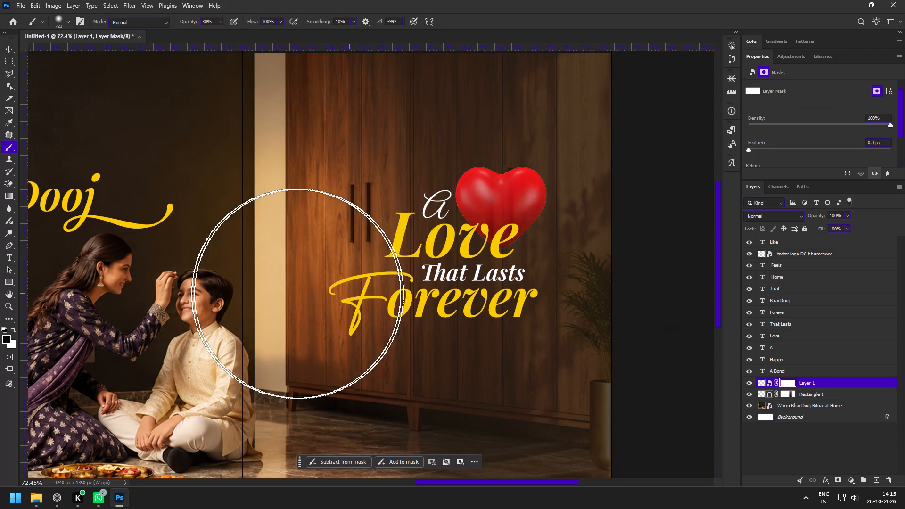
drag(296, 294, 292, 294)
drag(485, 268, 629, 259)
click(460, 165)
click(566, 166)
drag(567, 324, 531, 323)
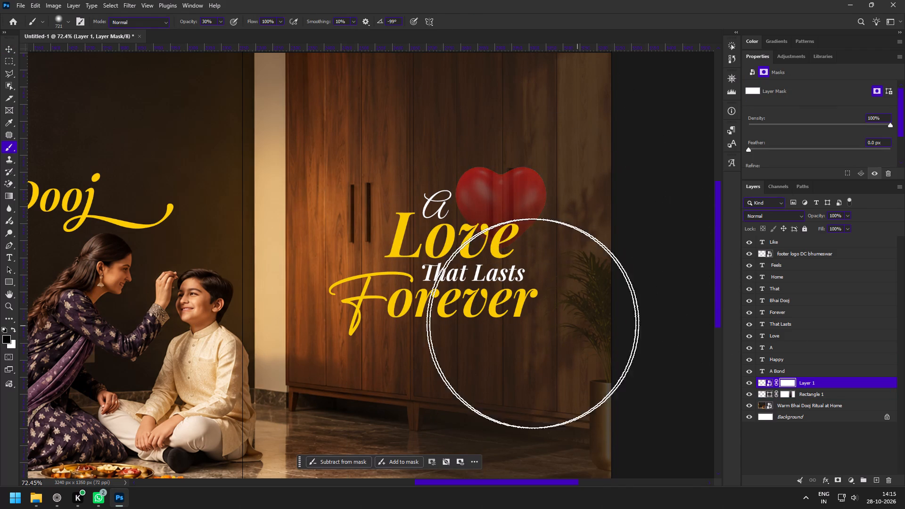
drag(531, 323, 333, 329)
drag(503, 311, 644, 309)
Examine how the faded heart sits beside the lettering and alongside the other carousel tiles.
key(z)
drag(516, 401, 465, 376)
key(space)
key(space)
key(space)
key(space)
drag(428, 384, 425, 312)
drag(448, 321, 492, 342)
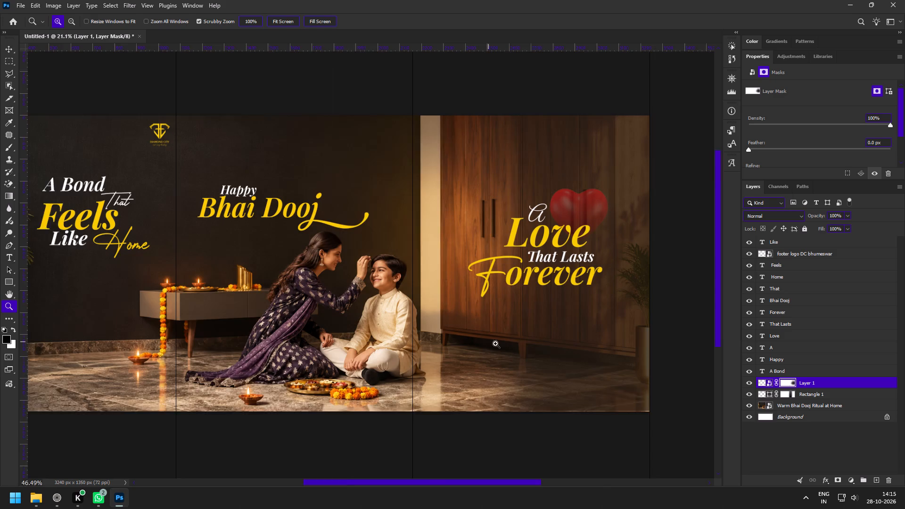
drag(622, 202, 649, 240)
key(v)
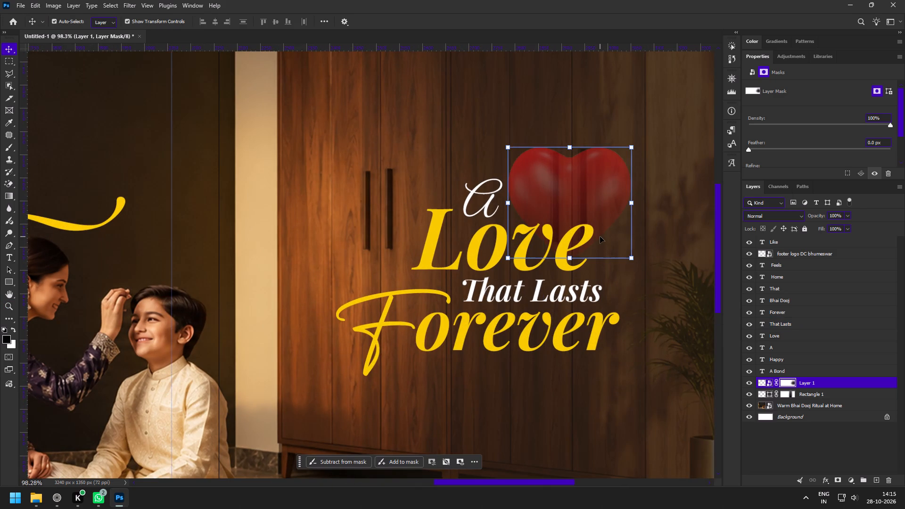
key(v)
key(b)
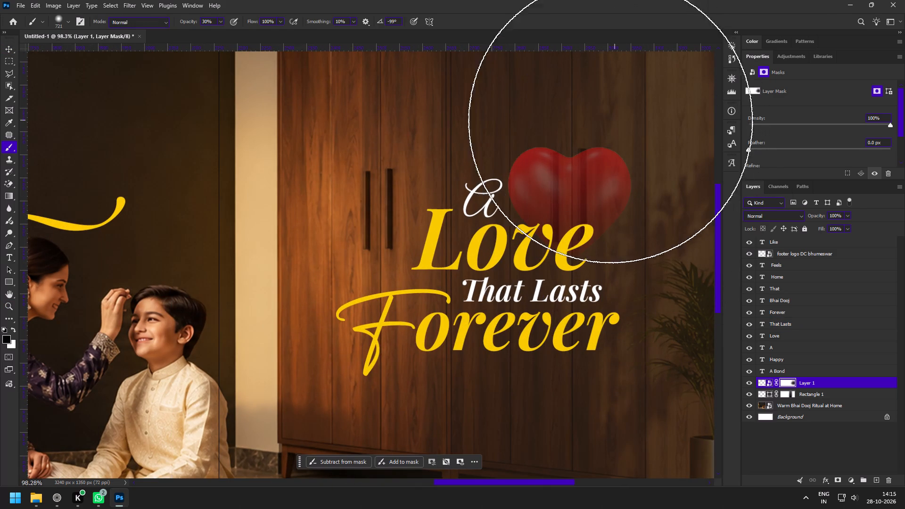
key(c)
click(589, 111)
key(space)
key(space)
key(space)
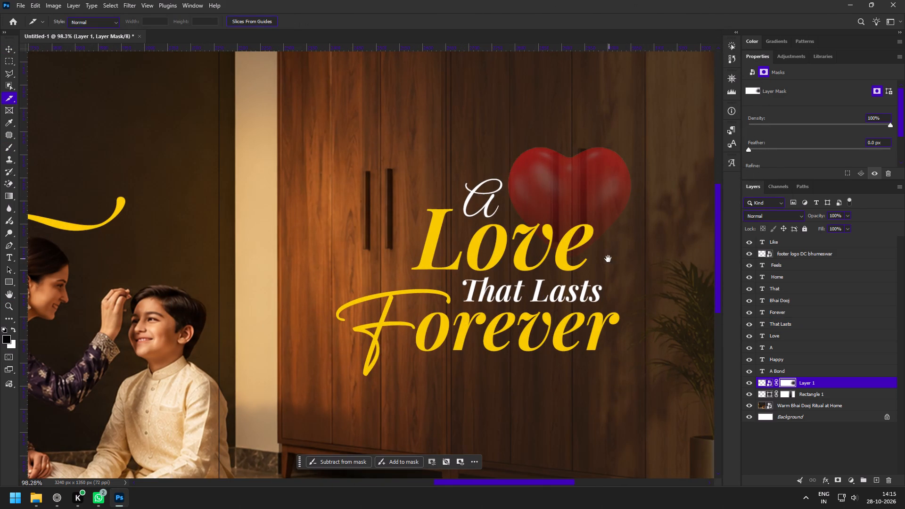
drag(600, 259, 493, 261)
Paint the heart's mask white to restore its lower part, reducing the brush to about 280 px.
key(b)
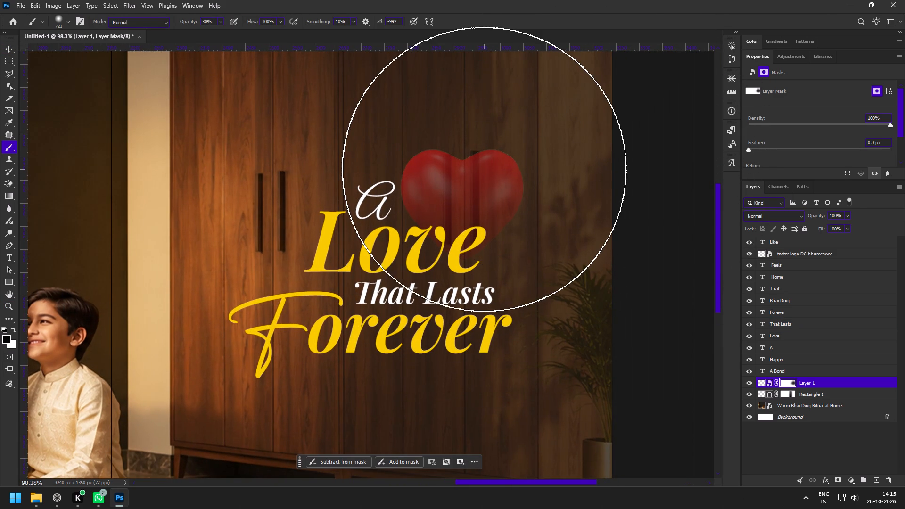
key(x)
click(455, 334)
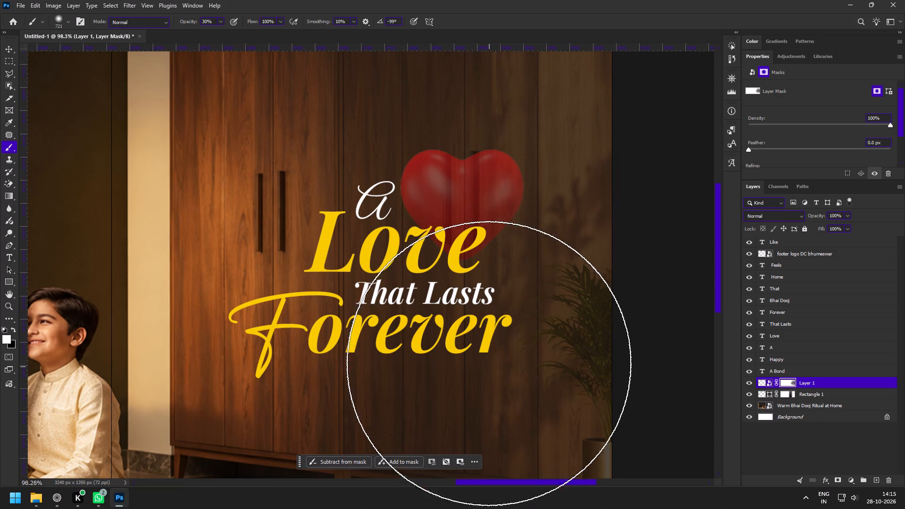
alt+right_drag(492, 337, 389, 316)
drag(561, 268, 356, 271)
drag(388, 267, 580, 260)
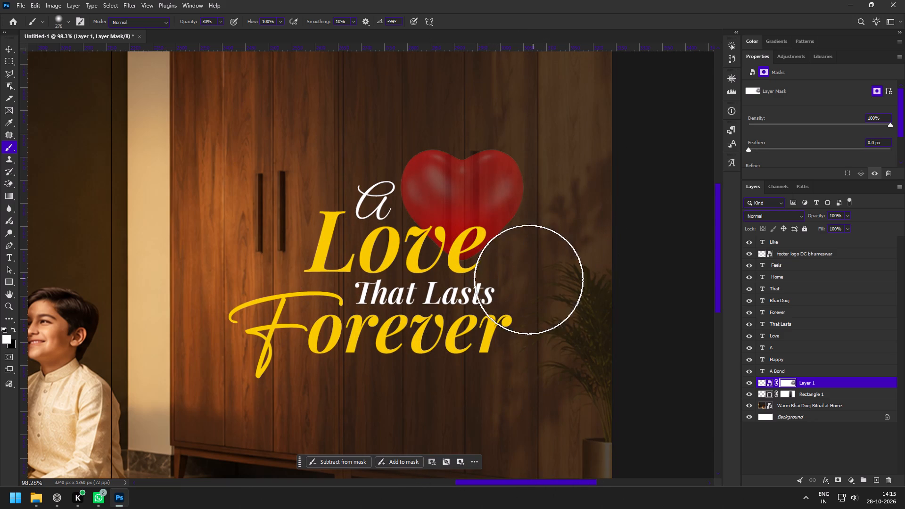
Paint the heart's mask black with repeated strokes to fade its lower tip behind "Love".
key(x)
drag(542, 284, 326, 280)
drag(430, 279, 596, 279)
drag(494, 280, 310, 286)
drag(480, 278, 651, 275)
drag(478, 279, 262, 286)
drag(589, 249, 634, 245)
drag(428, 261, 371, 263)
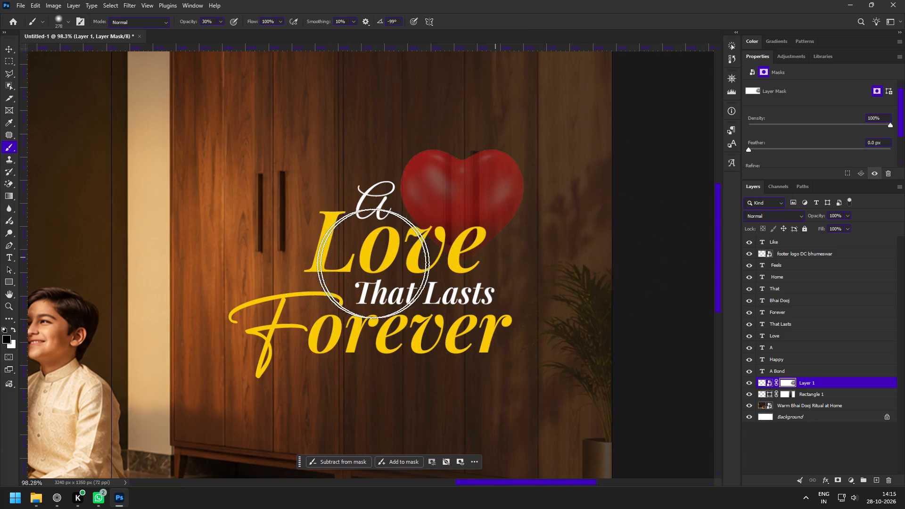
drag(371, 263, 326, 267)
drag(461, 256, 621, 250)
drag(512, 254, 255, 274)
Rework the mask over the heart's upper lobes, restoring them with white strokes and softening them again with black.
key(x)
drag(418, 146, 611, 139)
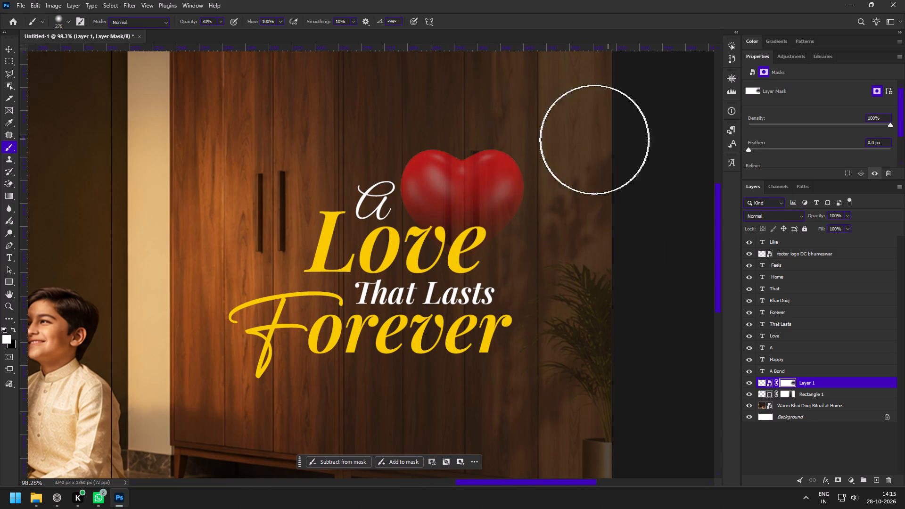
drag(532, 141, 310, 163)
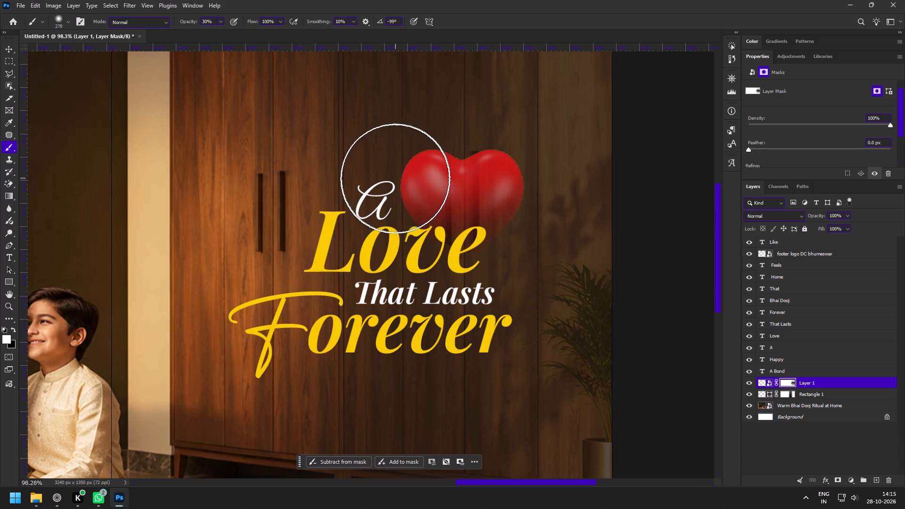
key(x)
drag(393, 179, 624, 173)
drag(526, 144, 292, 149)
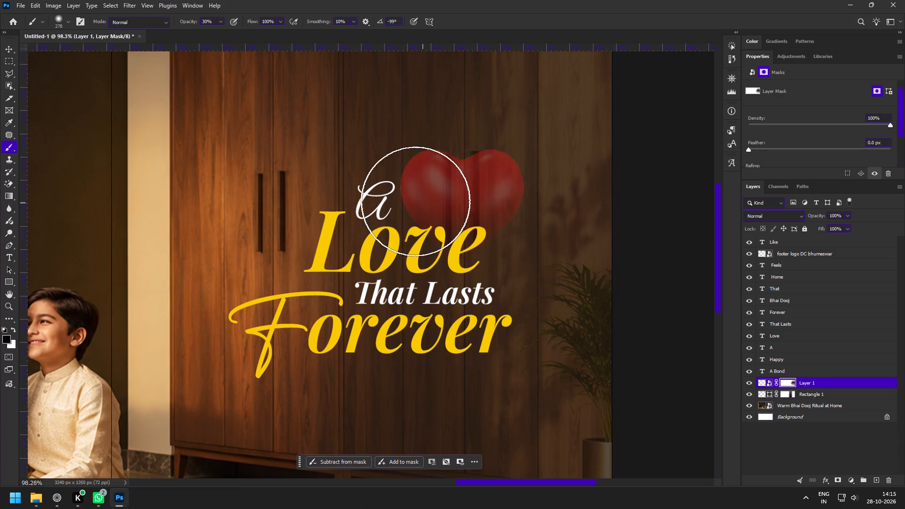
click(397, 206)
click(517, 181)
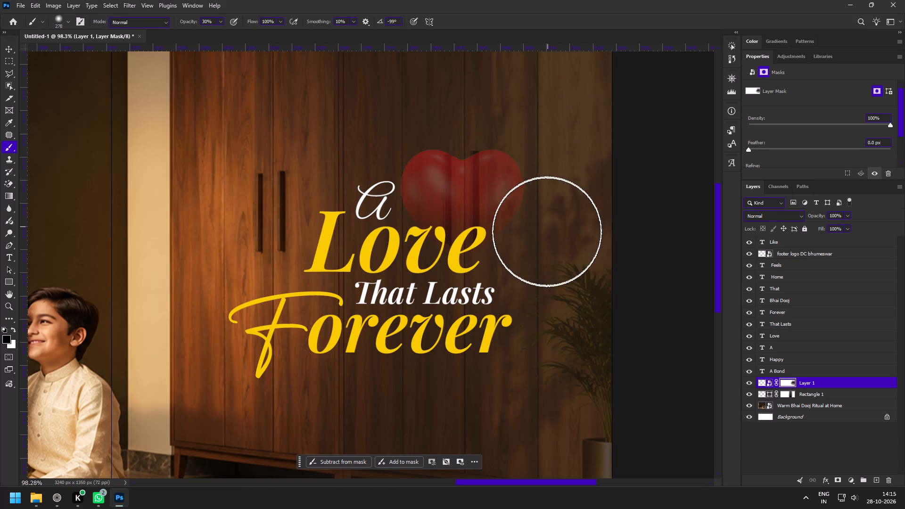
Judge the softened heart against the rest of the carousel and up close beside the third tile's lettering.
key(z)
drag(485, 327, 456, 314)
key(space)
key(space)
drag(421, 325, 516, 282)
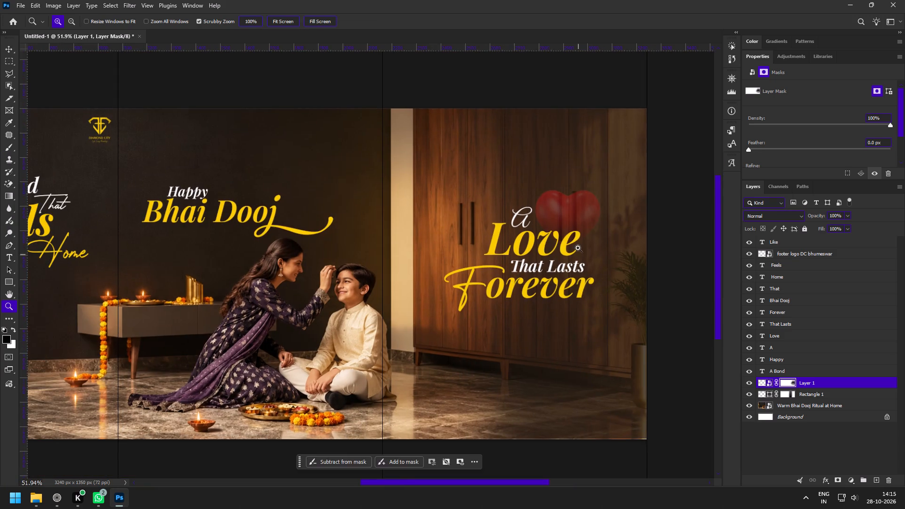
drag(578, 248, 574, 270)
key(space)
drag(558, 287, 542, 276)
drag(566, 231, 586, 260)
key(v)
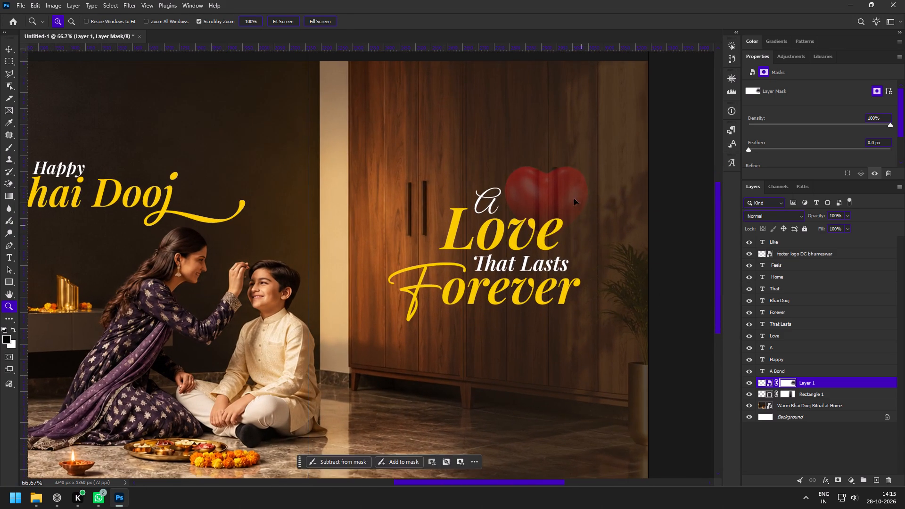
click(572, 190)
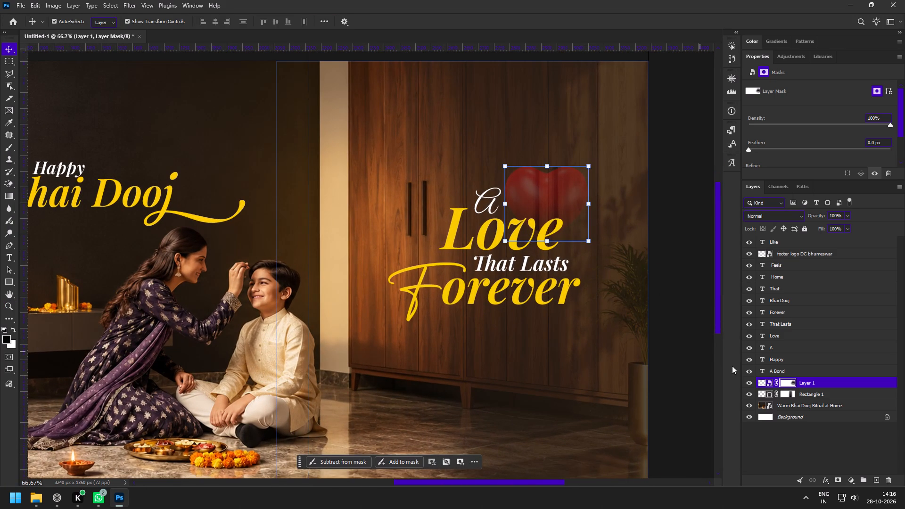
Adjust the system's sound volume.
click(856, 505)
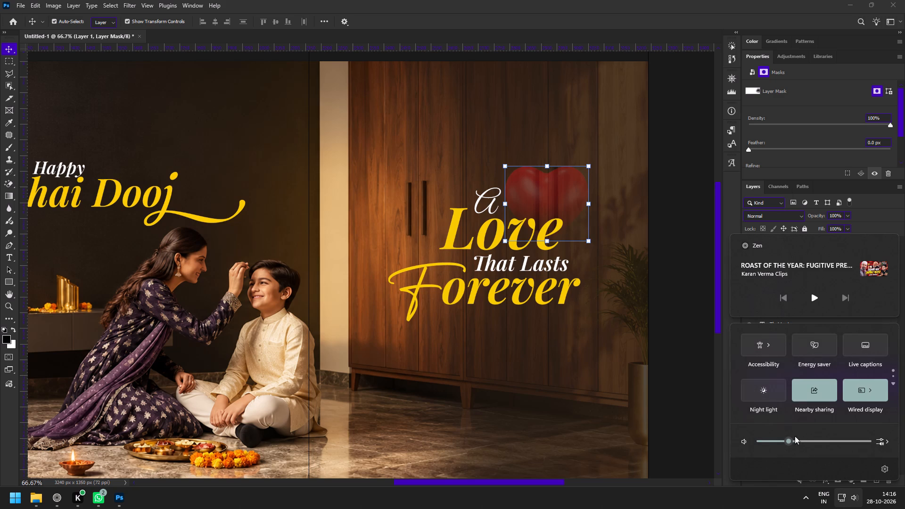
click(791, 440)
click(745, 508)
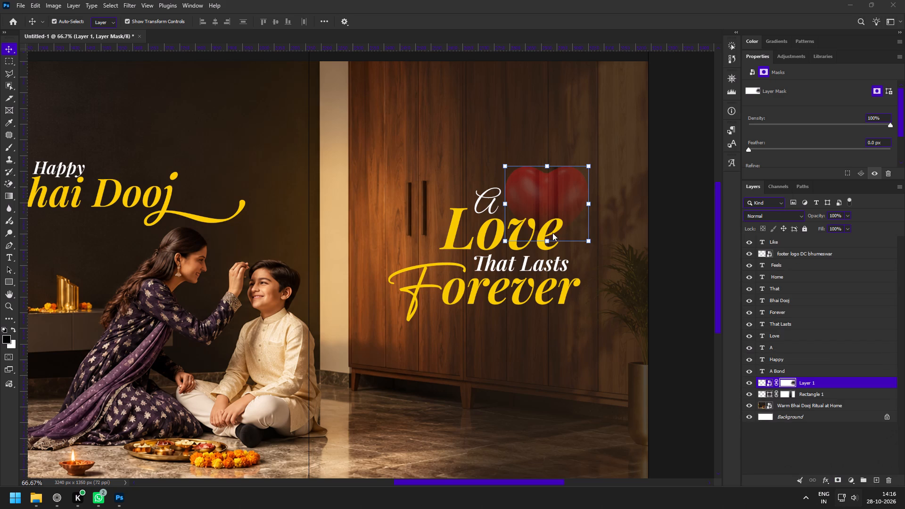
Enlarge the faded heart slightly to about 288 x 259 px, keeping it behind the upper end of "Love".
key(z)
click(567, 170)
click(708, 195)
key(z)
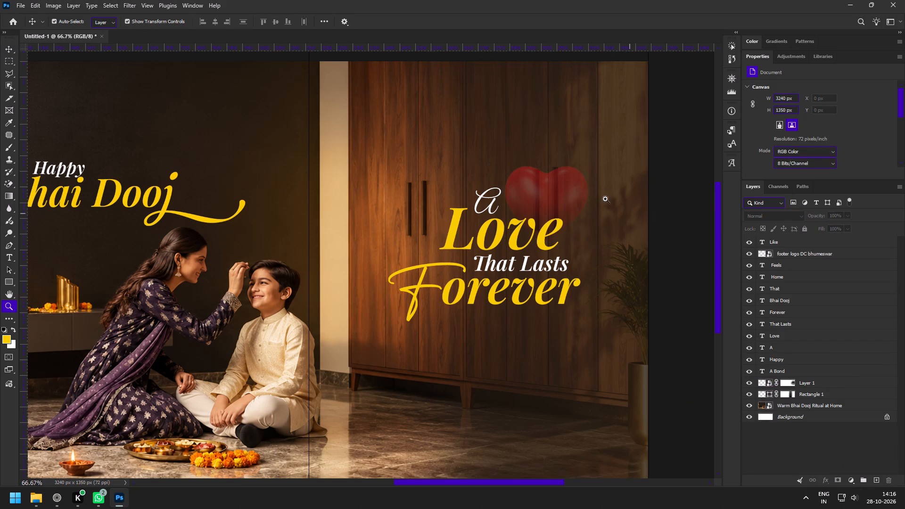
drag(570, 169, 585, 191)
key(v)
click(548, 195)
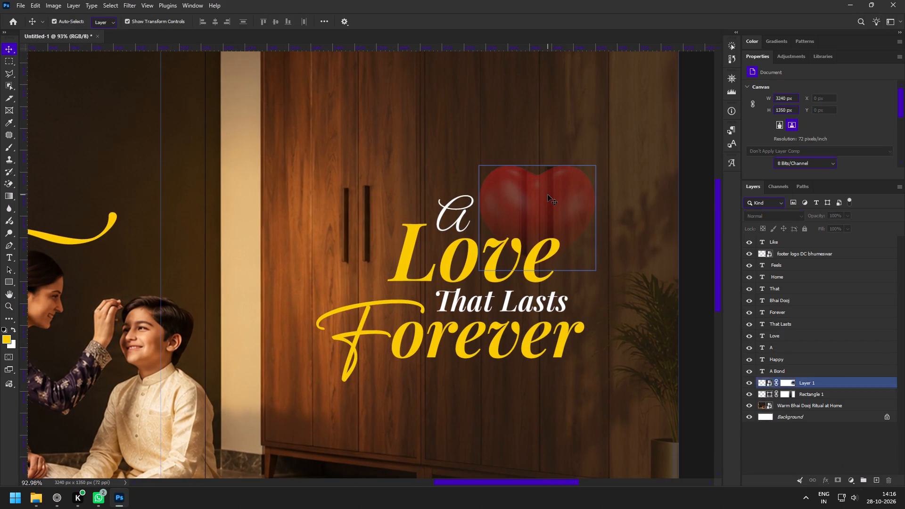
drag(538, 271, 538, 284)
drag(548, 211, 554, 211)
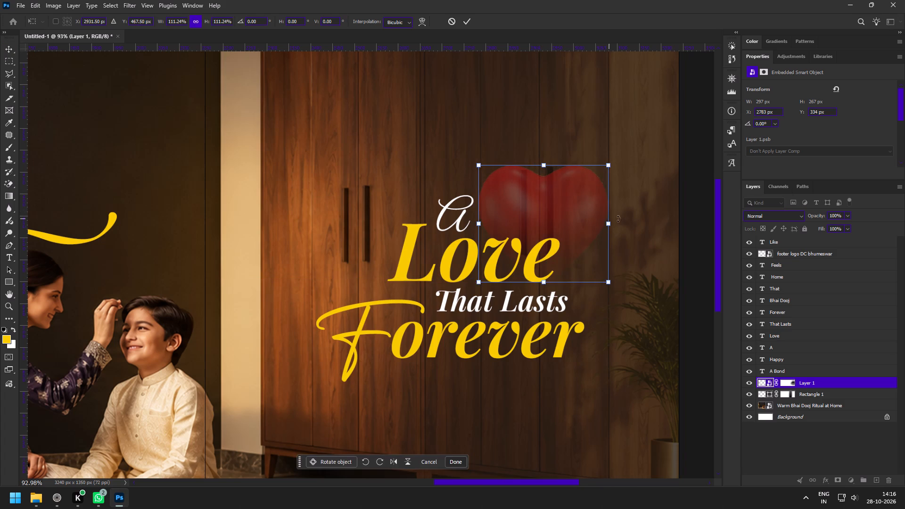
drag(610, 227, 606, 226)
click(473, 16)
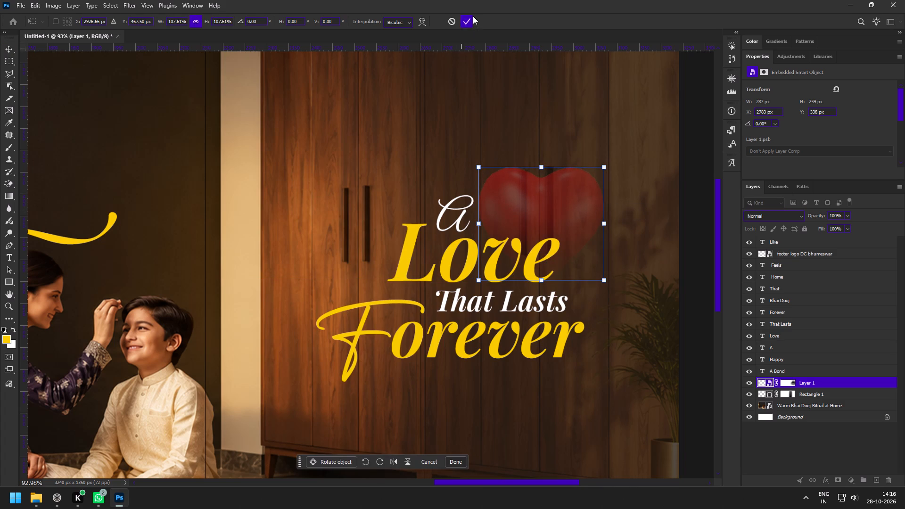
Review the enlarged heart within the third tile and in relation to the neighbouring tiles.
key(z)
drag(578, 313, 551, 297)
key(space)
key(space)
key(space)
drag(533, 324, 568, 272)
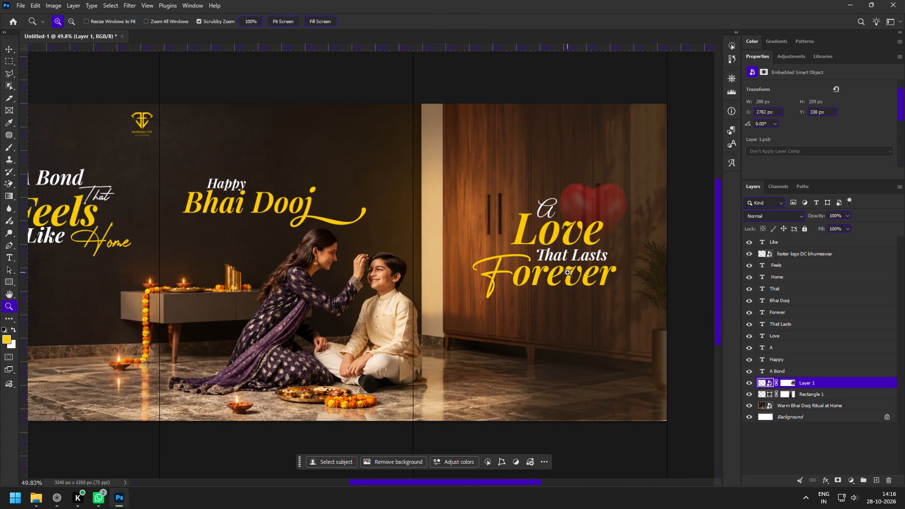
drag(579, 232, 590, 242)
key(space)
key(space)
key(space)
key(space)
drag(622, 271, 559, 263)
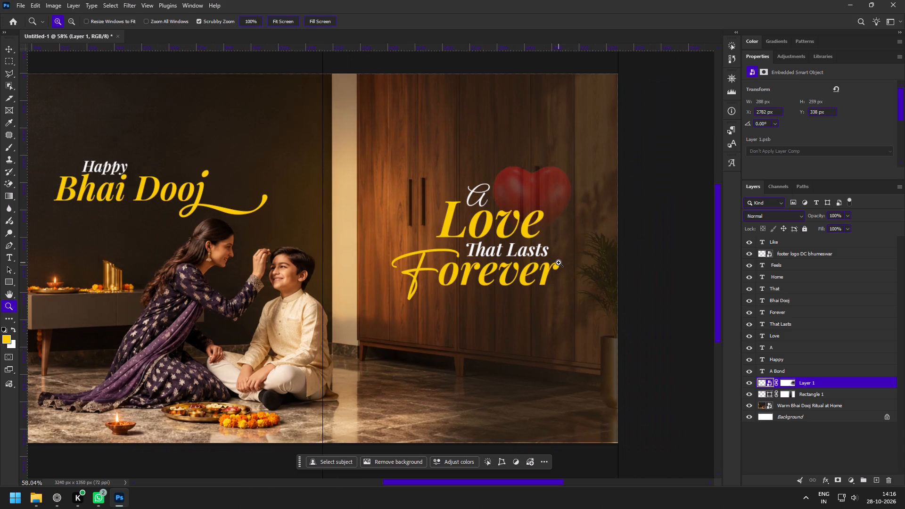
Draw a Pen path down the third tile near the canvas's right edge, curving outward-rounded at its upper and lower corners.
click(8, 281)
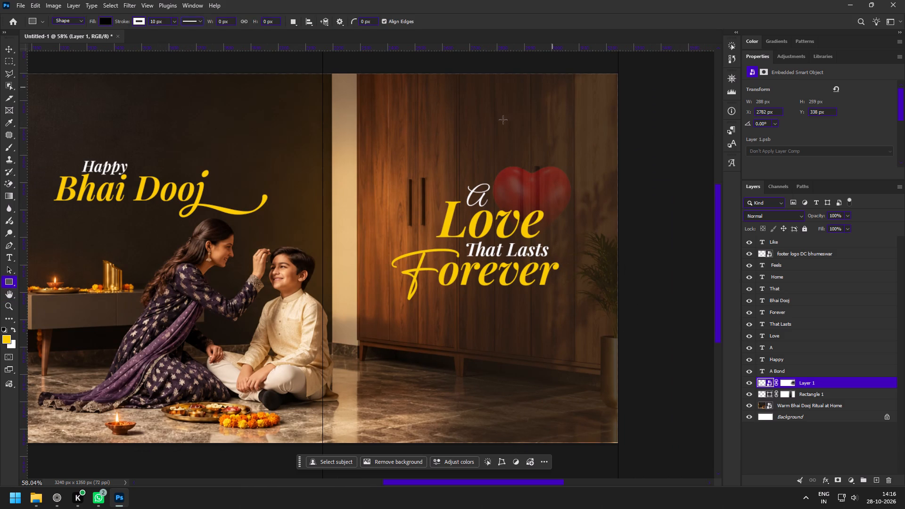
key(p)
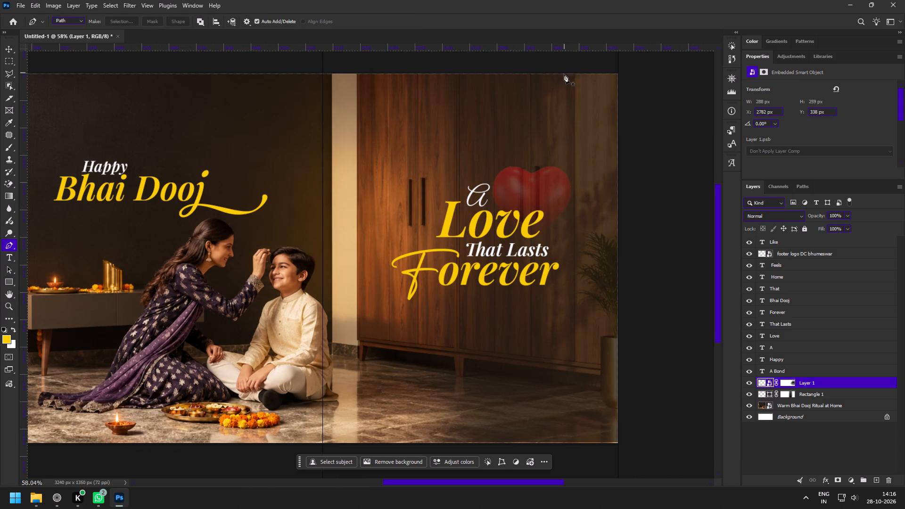
click(560, 74)
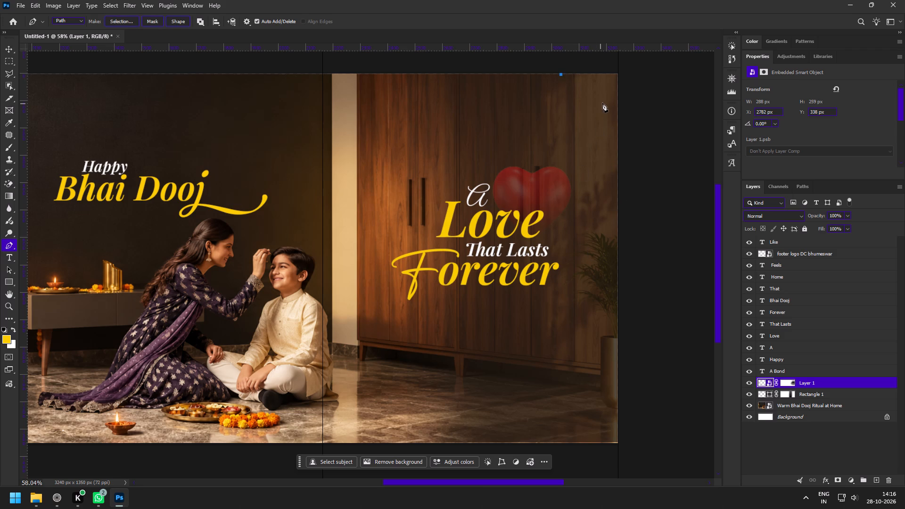
shift+drag(609, 102, 612, 126)
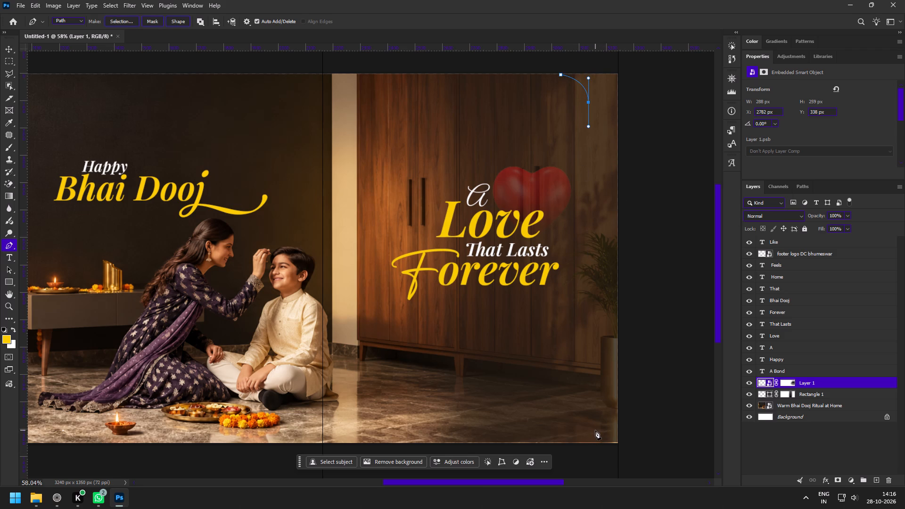
shift+click(595, 424)
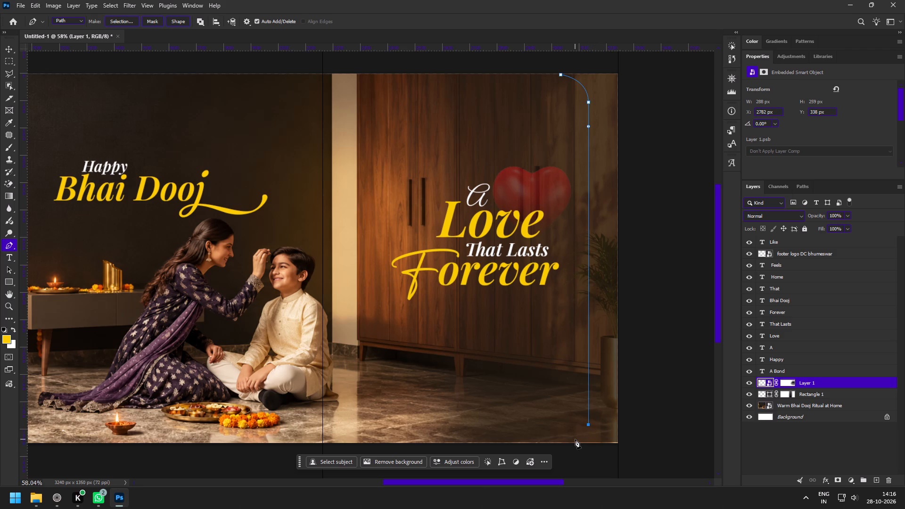
shift+drag(570, 444, 556, 448)
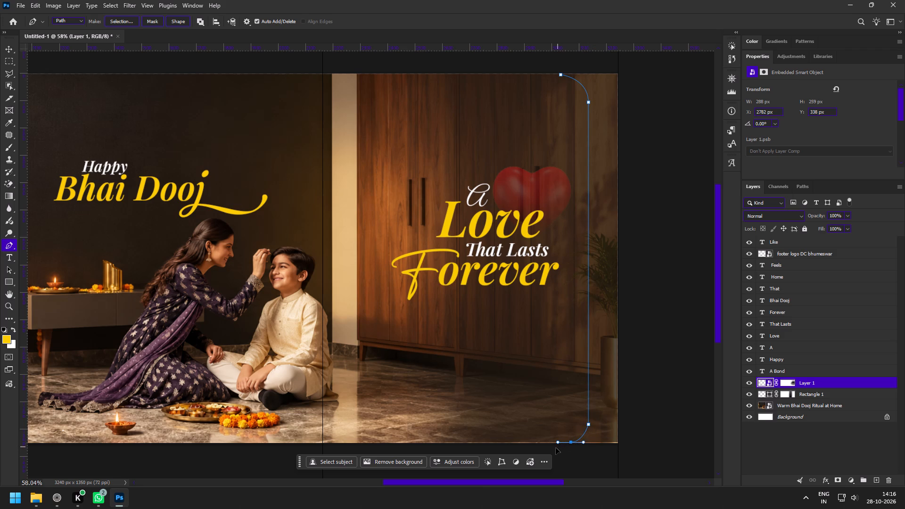
shift+drag(556, 448, 551, 448)
ctrl+drag(570, 444, 561, 446)
ctrl+drag(561, 446, 561, 446)
Close the path around the outside of the canvas's right edge and convert it into a selection.
click(567, 458)
click(616, 455)
click(642, 443)
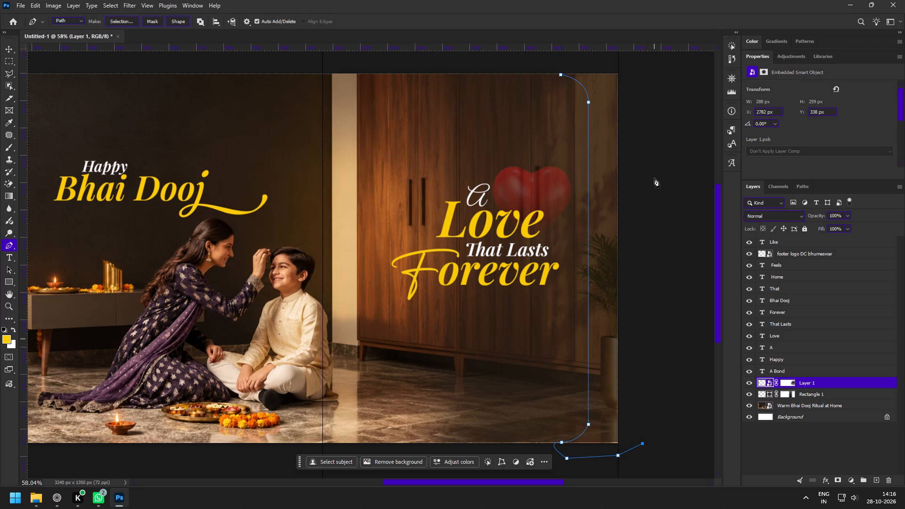
click(645, 74)
click(623, 58)
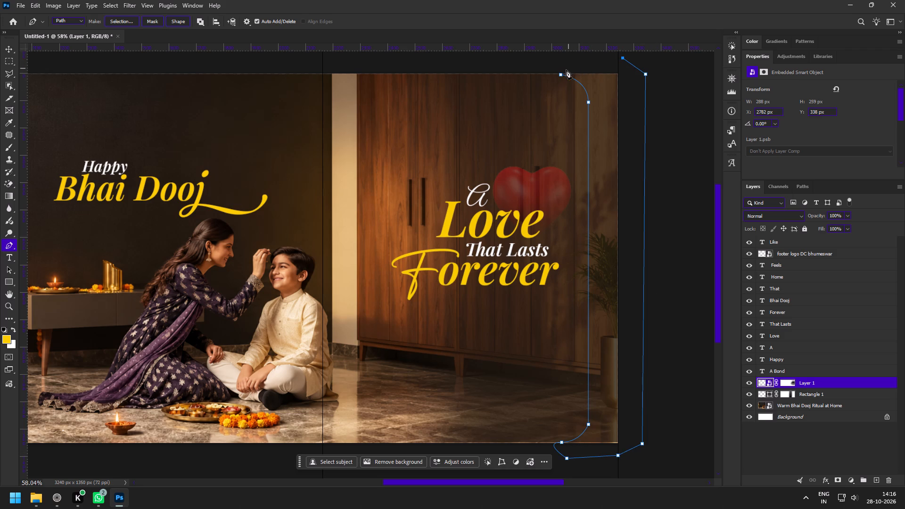
click(561, 74)
key(ctrl+Return)
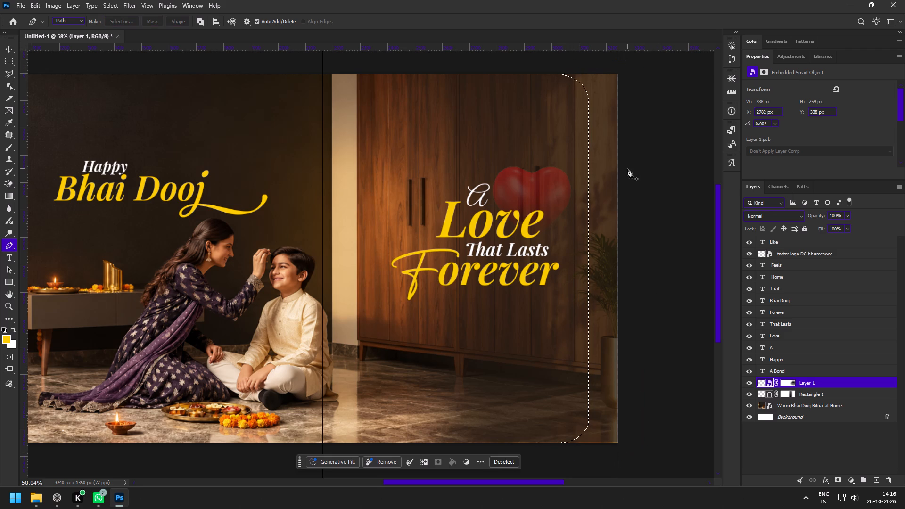
Sample white from "Happy", add a new layer above the heart, fill the selection with white and deselect.
key(i)
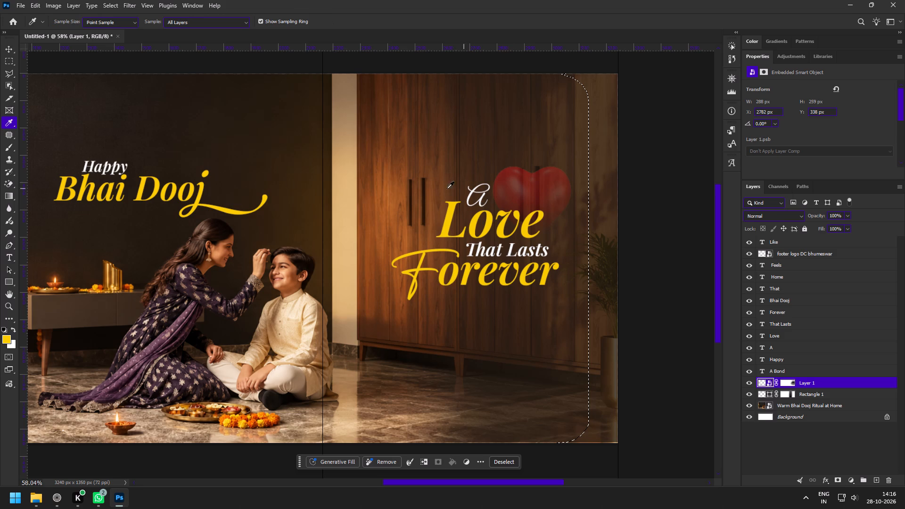
click(118, 169)
key(alt+BackSpace)
click(873, 482)
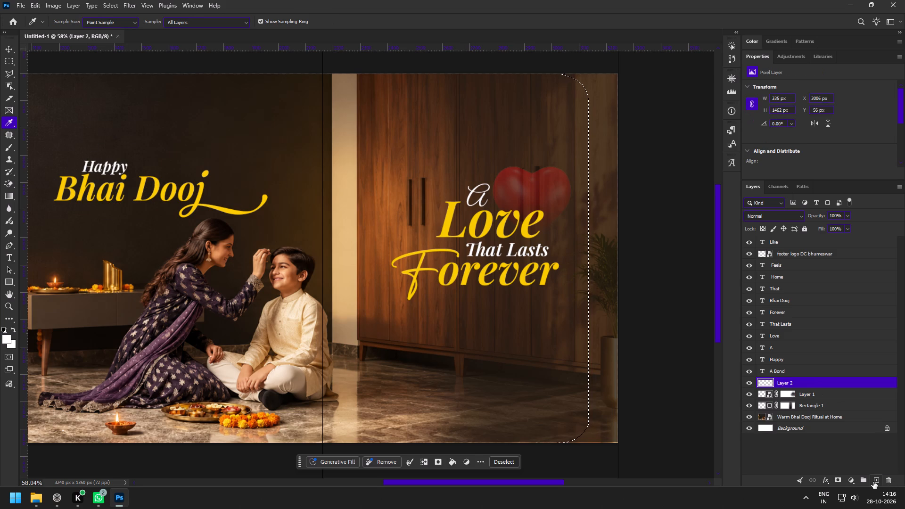
key(alt+BackSpace)
key(ctrl+d)
Widen the white edge shape to about 345 px and shift it partly off the canvas, leaving a slim border with rounded corners.
key(z)
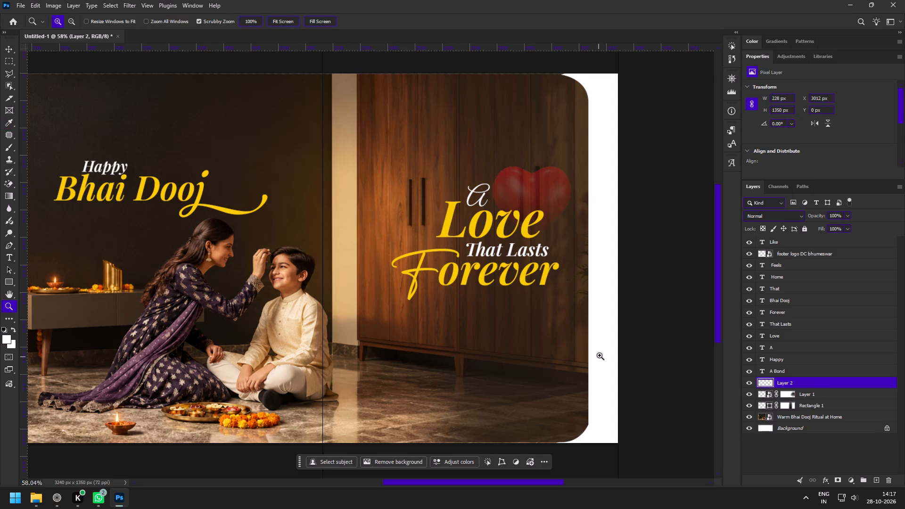
drag(600, 355, 574, 344)
drag(591, 341, 604, 367)
key(v)
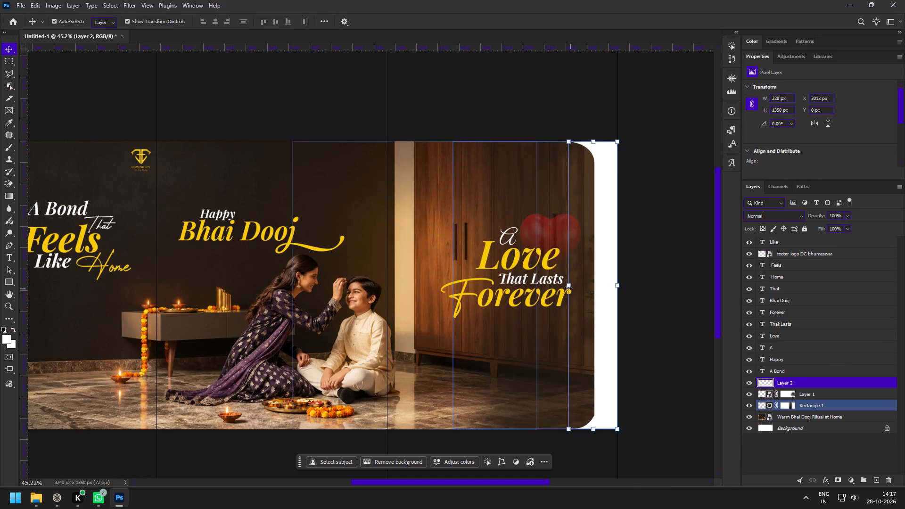
drag(568, 287, 599, 286)
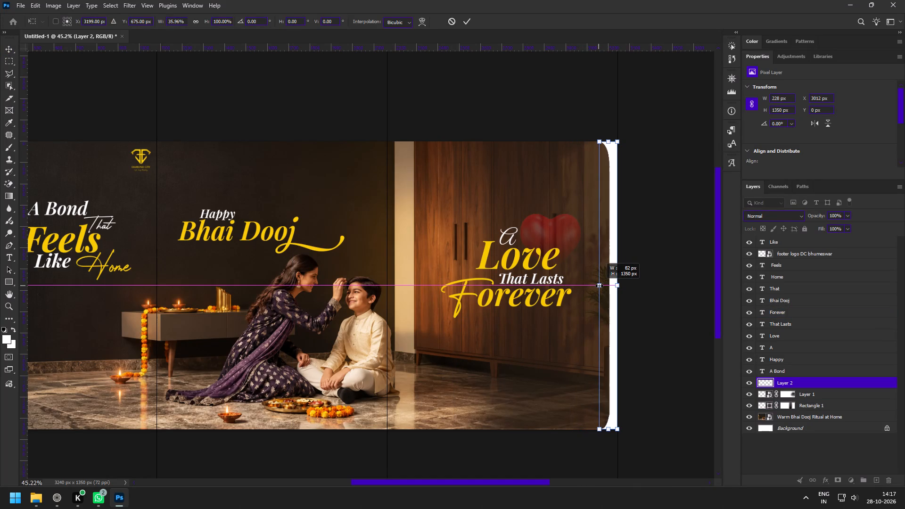
drag(599, 286, 599, 285)
shift+drag(603, 285, 569, 284)
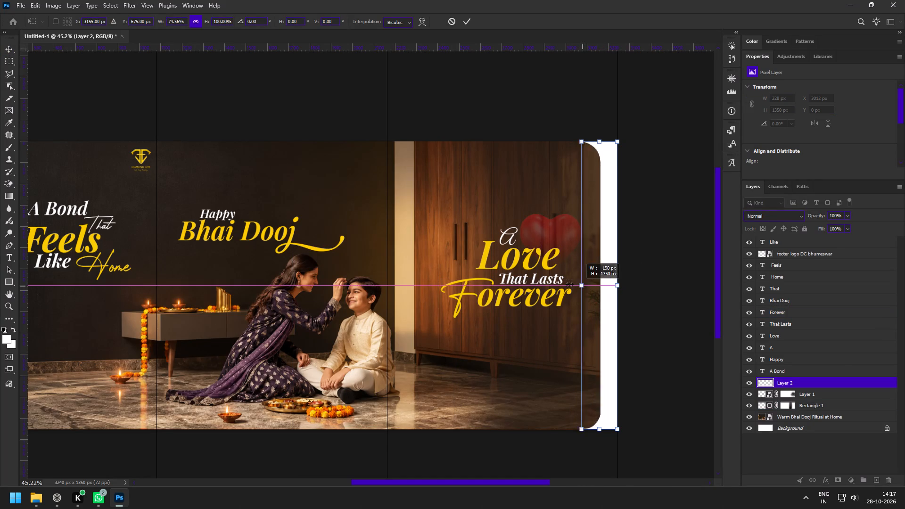
shift+drag(569, 284, 547, 282)
shift+drag(611, 312, 636, 314)
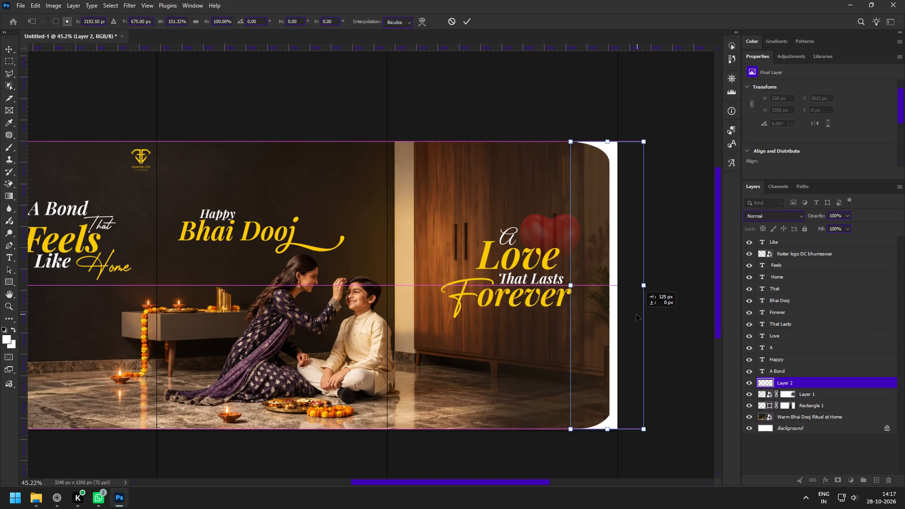
shift+drag(636, 314, 639, 314)
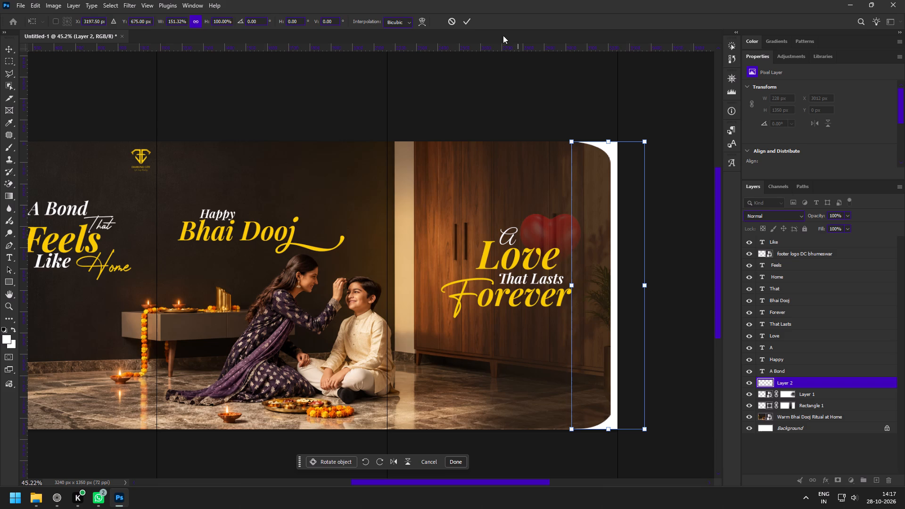
click(468, 21)
Stretch the white shape's upper end about 5 px above the canvas, making it 1355 px high.
key(z)
drag(575, 245, 559, 245)
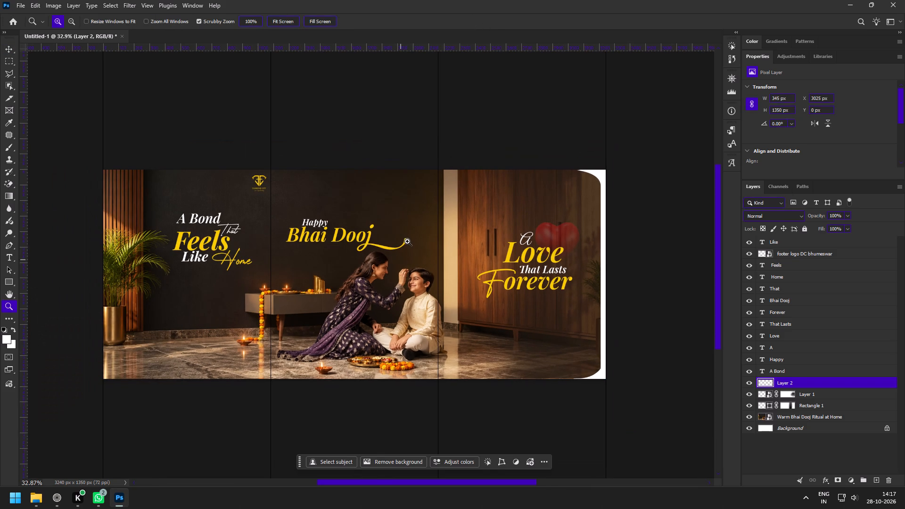
drag(605, 189, 615, 203)
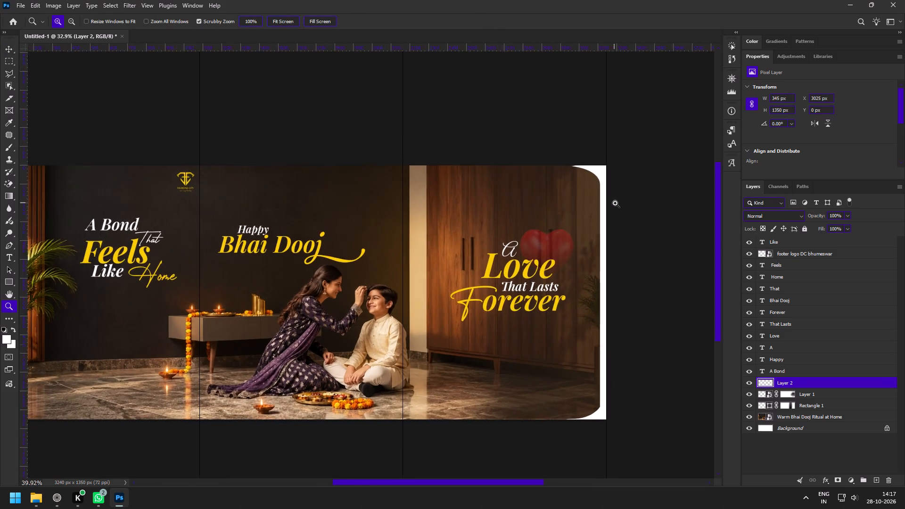
drag(615, 203, 633, 211)
key(v)
key(z)
drag(575, 121, 608, 191)
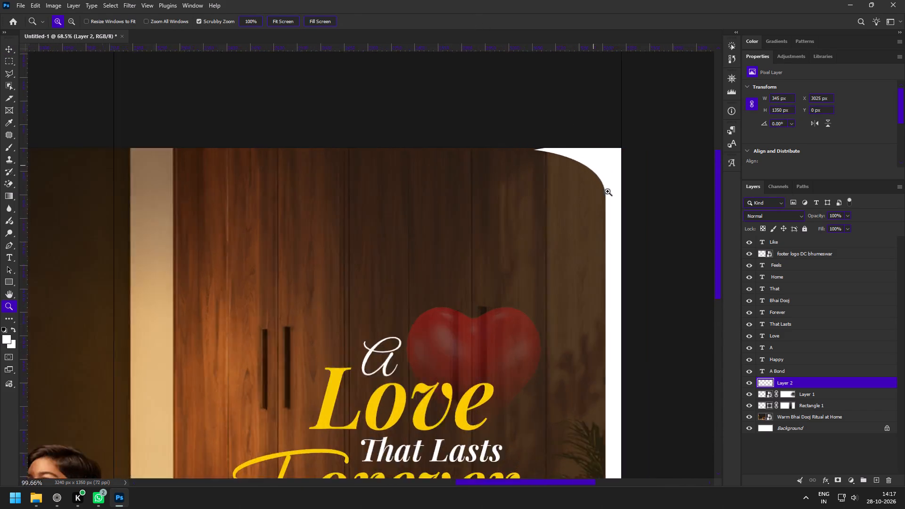
drag(608, 191, 617, 213)
key(v)
click(451, 146)
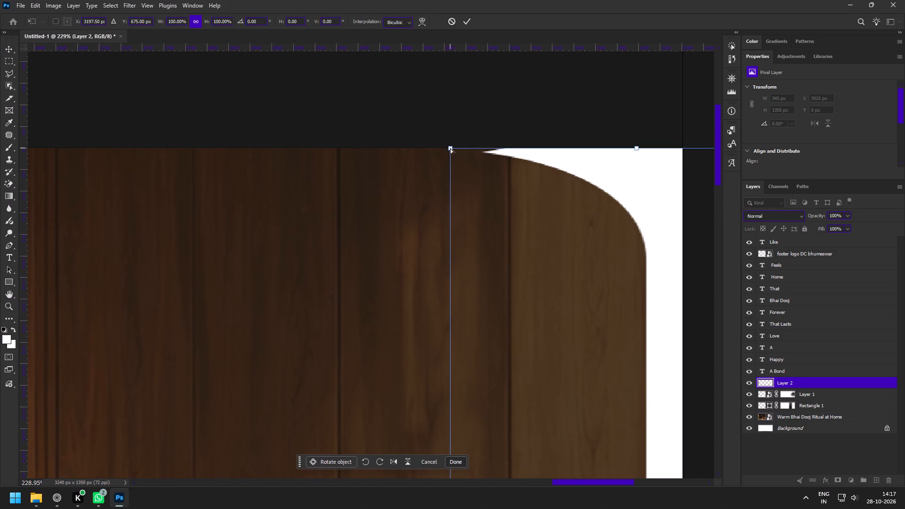
ctrl+drag(450, 148, 451, 142)
click(466, 23)
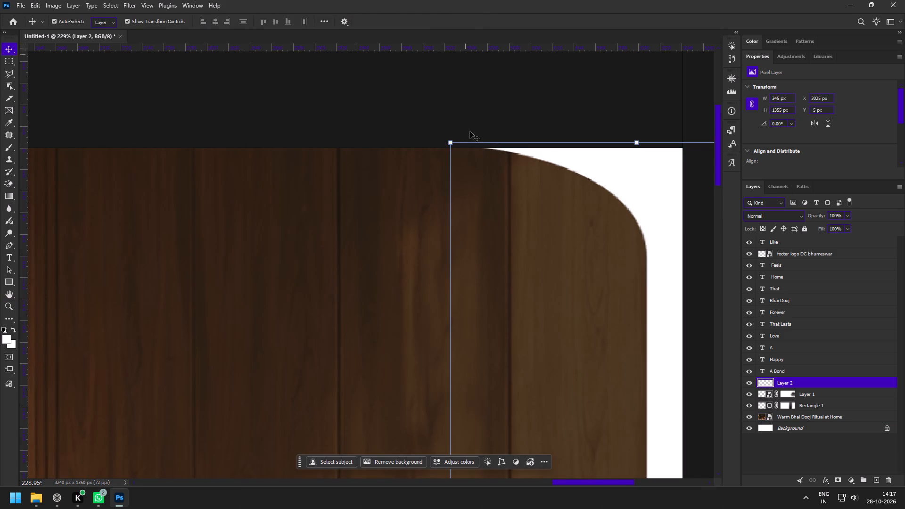
Examine the white shape's lower rounded corner and the bottom edge of the third tile up close.
key(z)
drag(539, 269, 480, 216)
key(space)
key(space)
key(space)
key(space)
key(space)
key(space)
key(space)
key(space)
key(space)
key(space)
key(space)
drag(531, 363, 521, 251)
click(530, 310)
drag(523, 282, 554, 341)
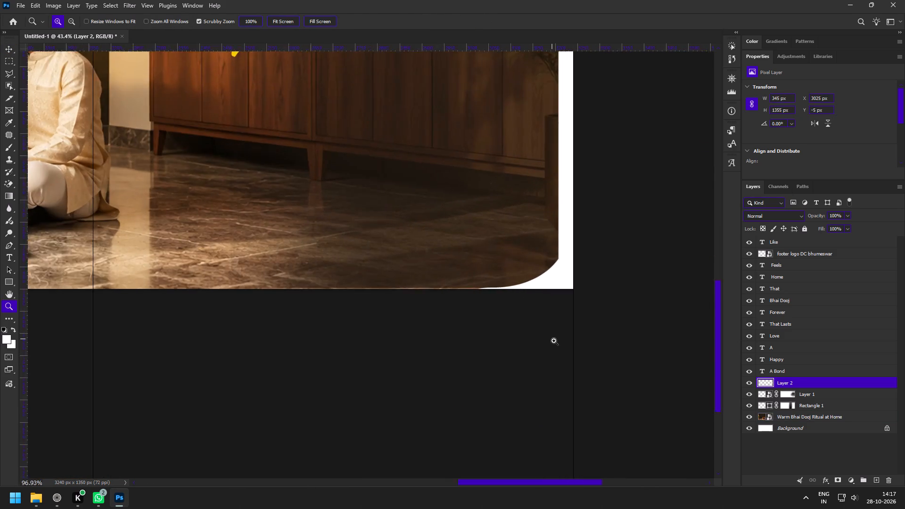
drag(554, 341, 556, 346)
drag(493, 290, 533, 340)
key(v)
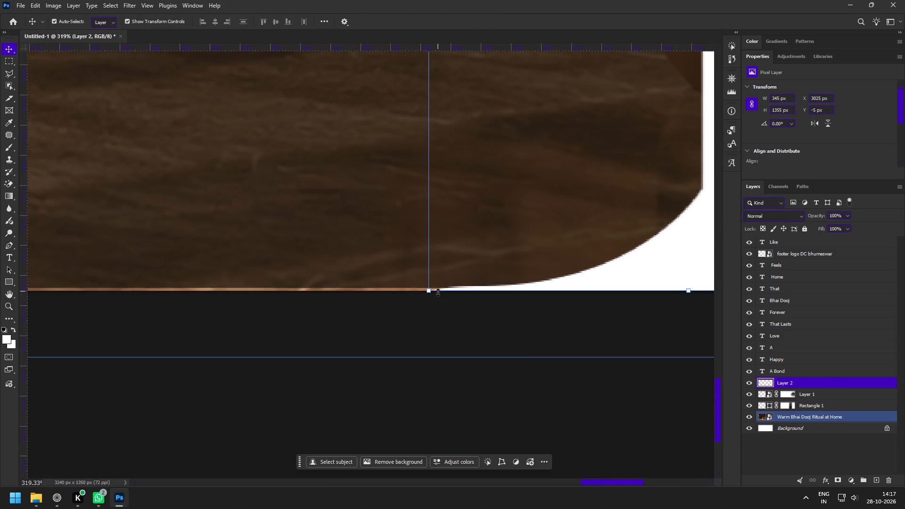
Extend the third tile's dark overlay rectangle below the canvas's bottom edge, to a height of 1365 px.
key(z)
drag(530, 346, 476, 317)
key(space)
key(space)
key(space)
key(space)
key(space)
key(space)
key(space)
drag(474, 315, 577, 360)
key(v)
click(514, 240)
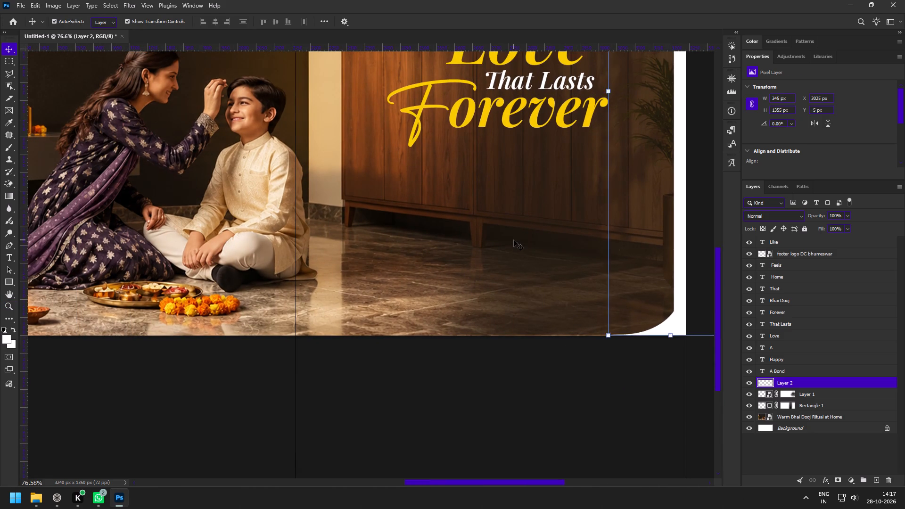
drag(548, 334, 548, 340)
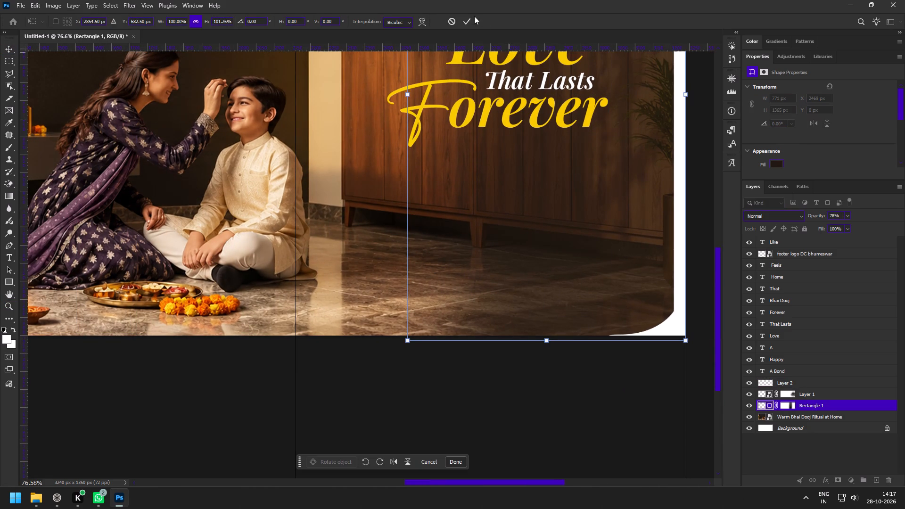
click(474, 16)
click(463, 24)
Review the third tile's white rounded border and lettering in relation to the middle tile.
key(z)
drag(532, 236, 515, 234)
key(space)
key(space)
key(space)
key(space)
key(space)
key(space)
key(space)
key(space)
key(space)
key(space)
key(space)
drag(527, 220, 540, 296)
click(540, 284)
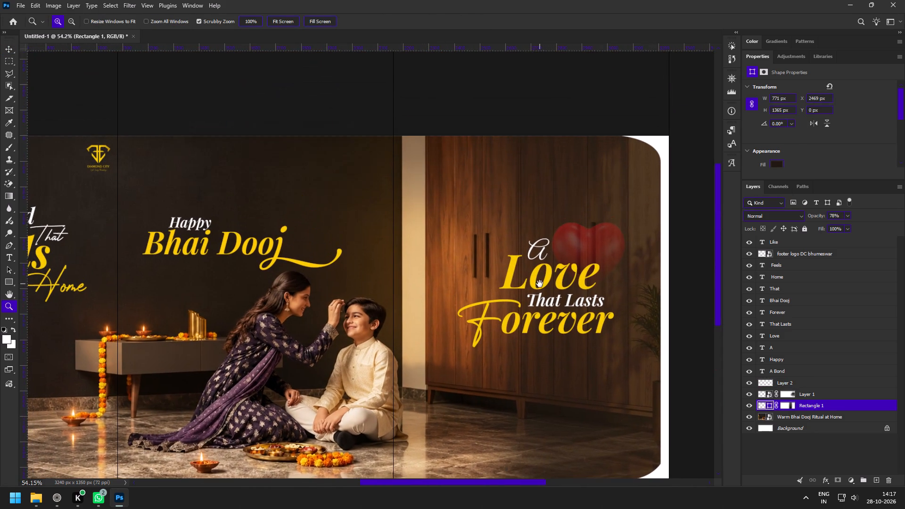
drag(518, 116, 523, 154)
key(space)
key(space)
key(space)
drag(523, 213, 548, 176)
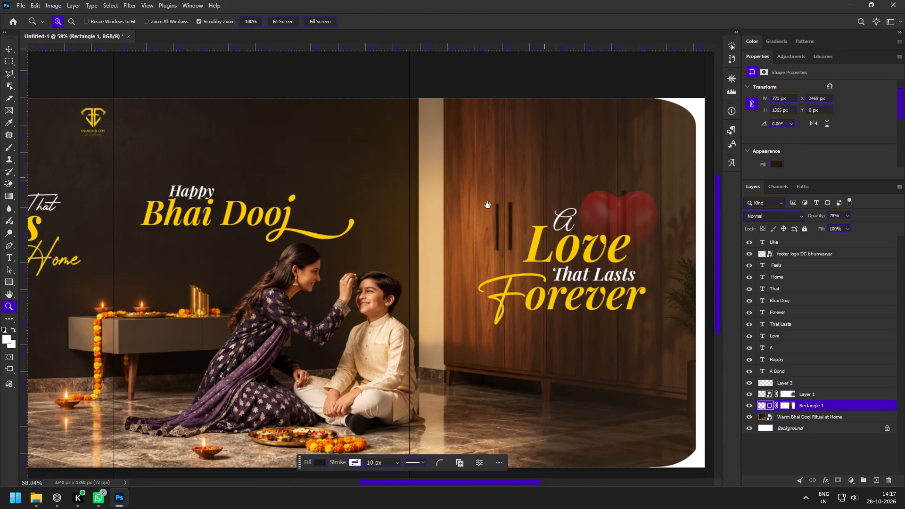
Switch to the Zen browser, copy the red brush-stroke heart outline from the Pinterest heart results, and return to Photoshop.
click(58, 506)
scroll(388, 196, down, 3)
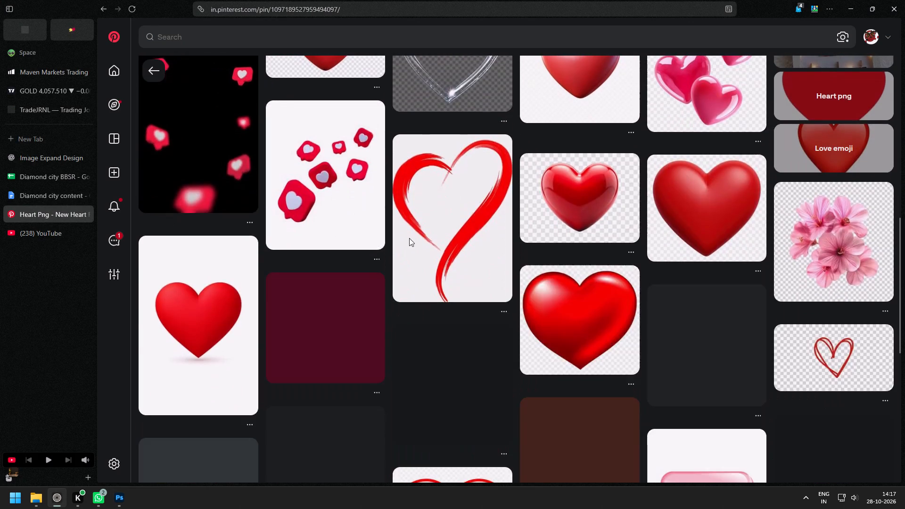
scroll(399, 289, up, 9)
scroll(399, 289, down, 3)
scroll(466, 305, down, 2)
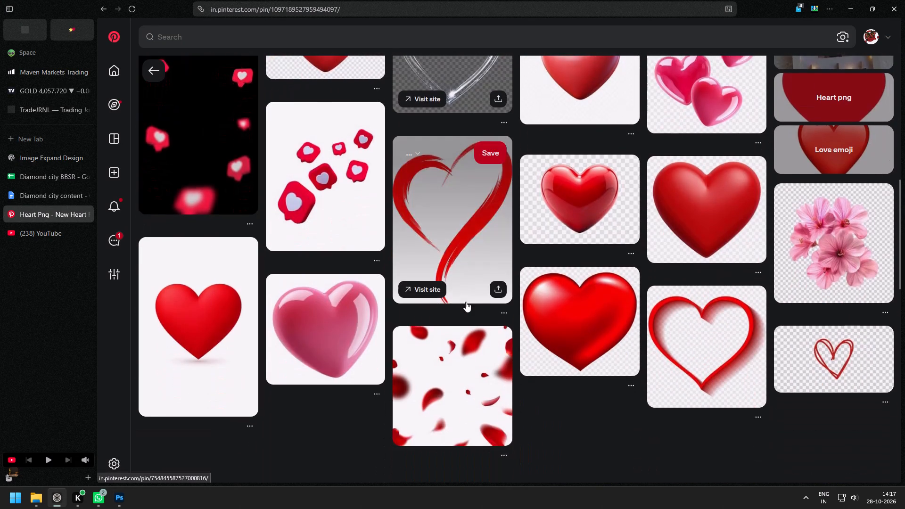
click(449, 213)
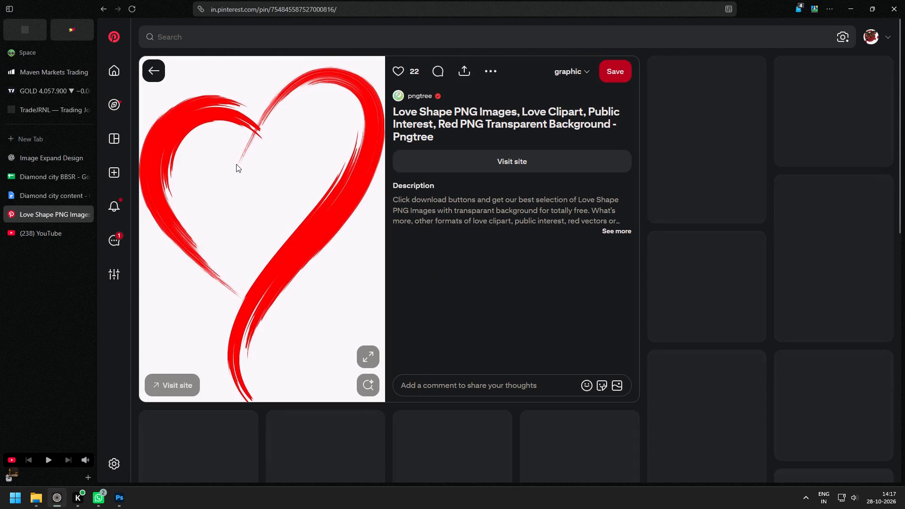
right_click(236, 164)
click(267, 202)
click(118, 502)
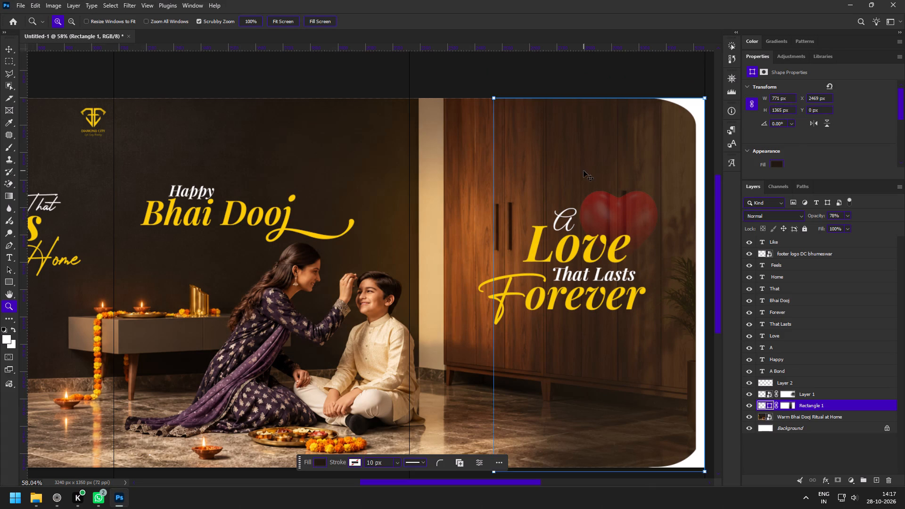
Paste the copied heart outline and erase its white background with the Magic Eraser, inside and around the strokes.
key(ctrl+v)
key(e)
click(380, 252)
click(419, 356)
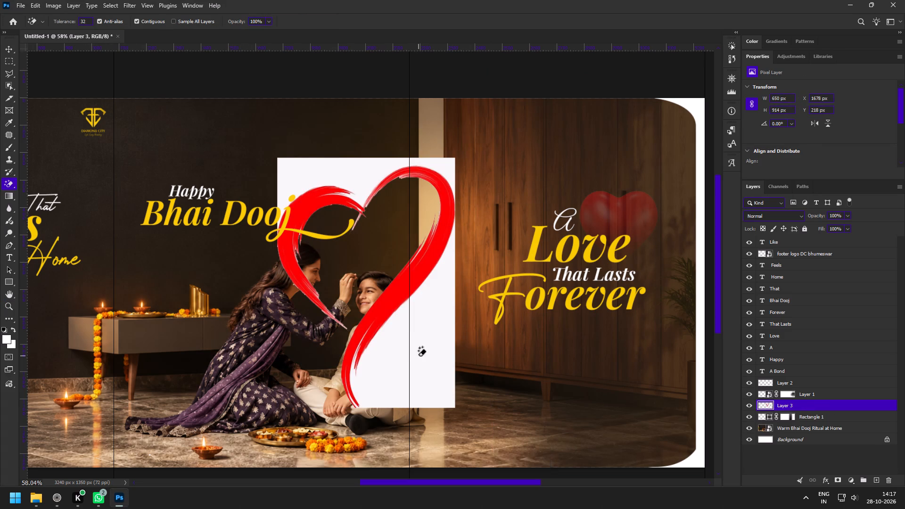
click(339, 164)
Move the red heart outline onto the third tile, over the "A Love That Lasts Forever" lettering.
key(v)
drag(411, 274, 621, 265)
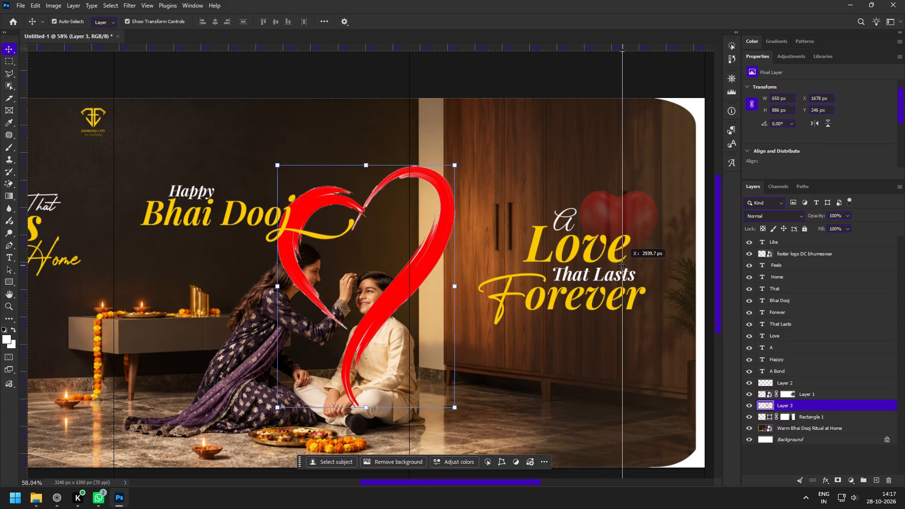
drag(621, 265, 409, 323)
key(ctrl+z)
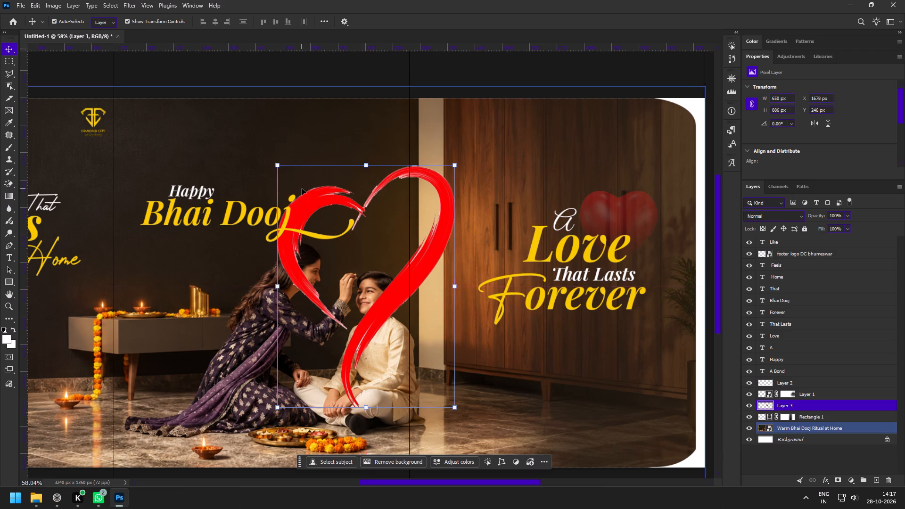
click(308, 206)
click(445, 225)
drag(440, 242, 588, 244)
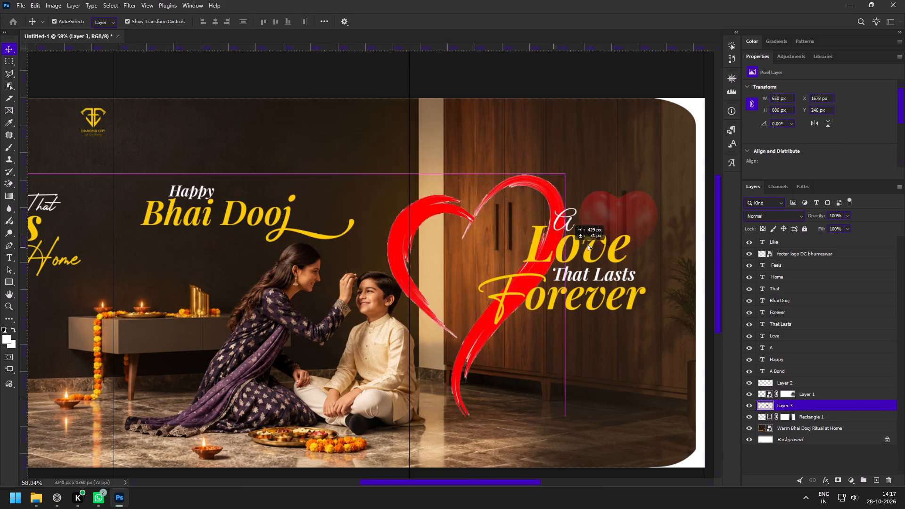
drag(588, 244, 648, 240)
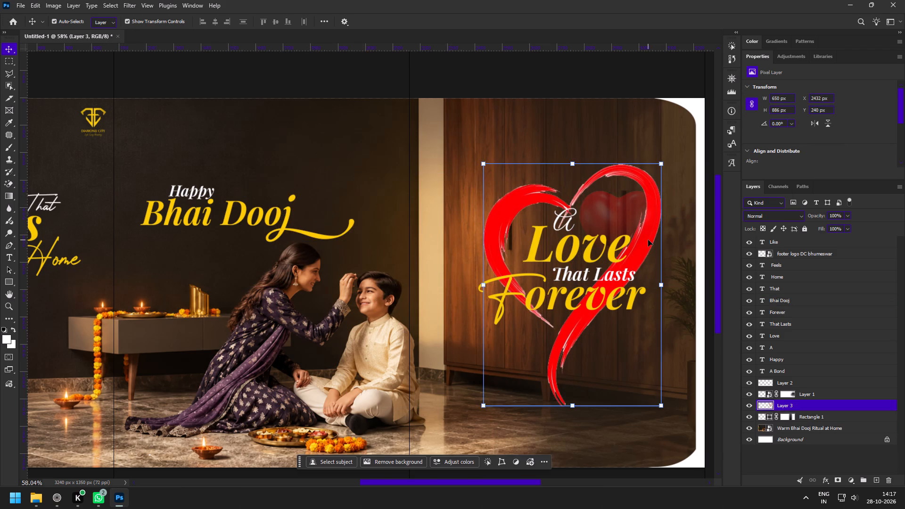
drag(648, 240, 680, 223)
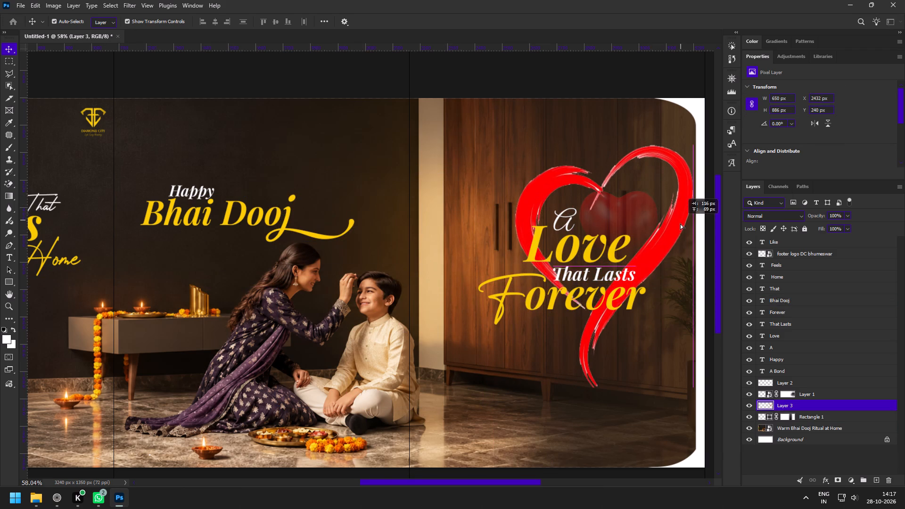
drag(680, 223, 680, 224)
Scale the heart outline down to about 334 x 456 px and place it around the faded solid red heart.
drag(607, 393, 588, 283)
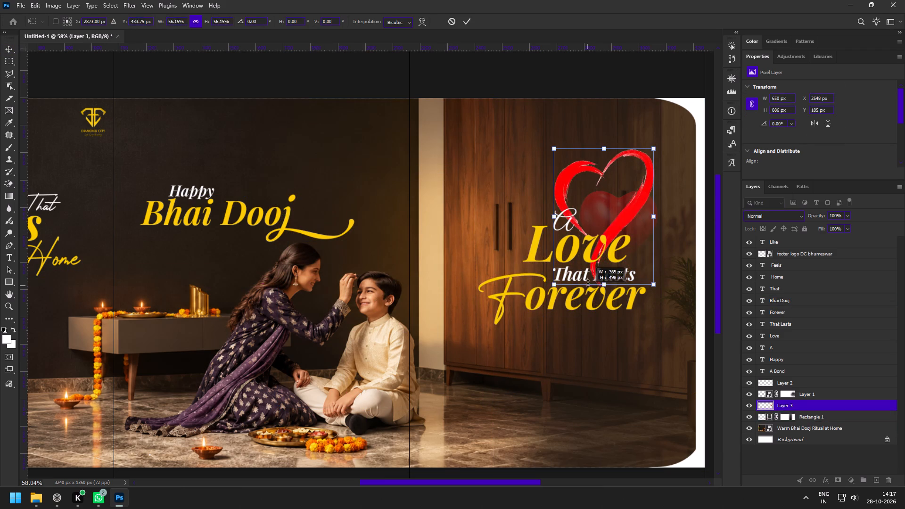
drag(588, 283, 587, 275)
drag(617, 213, 633, 242)
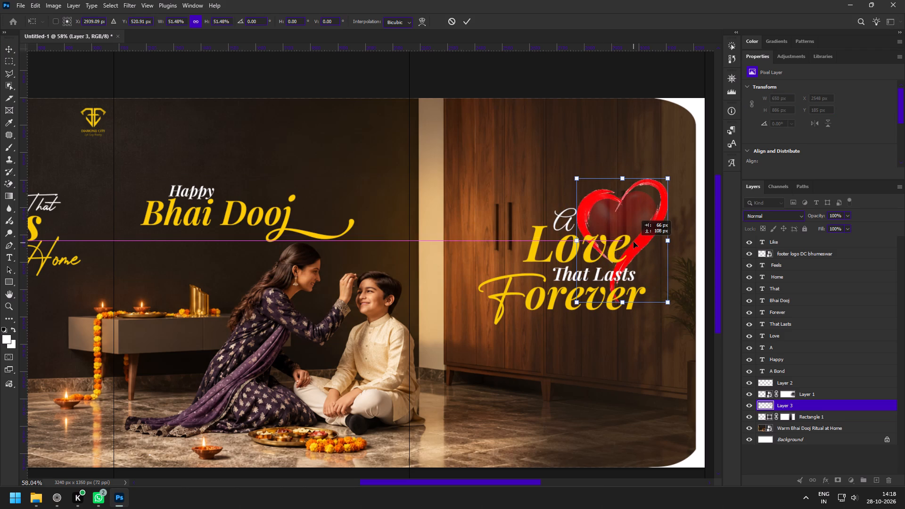
drag(633, 242, 633, 239)
click(472, 21)
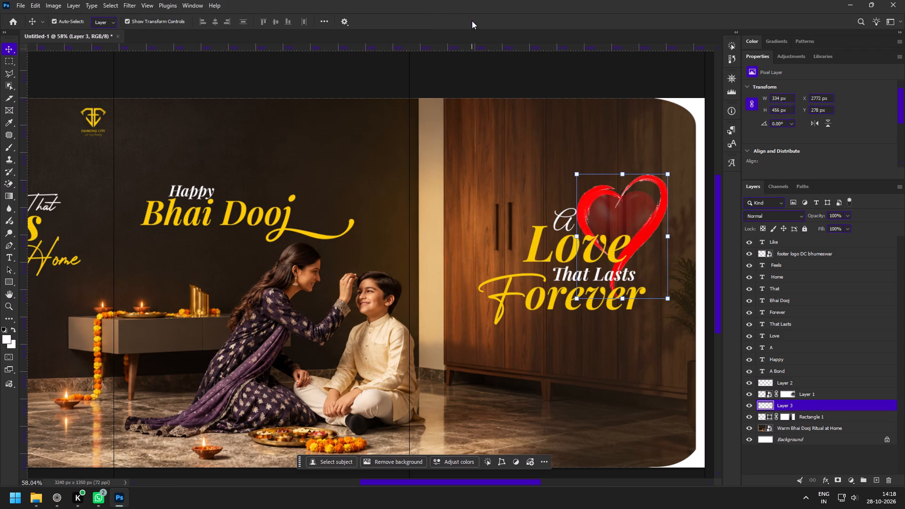
Set the heart outline layer's blend mode to Color Dodge.
click(768, 216)
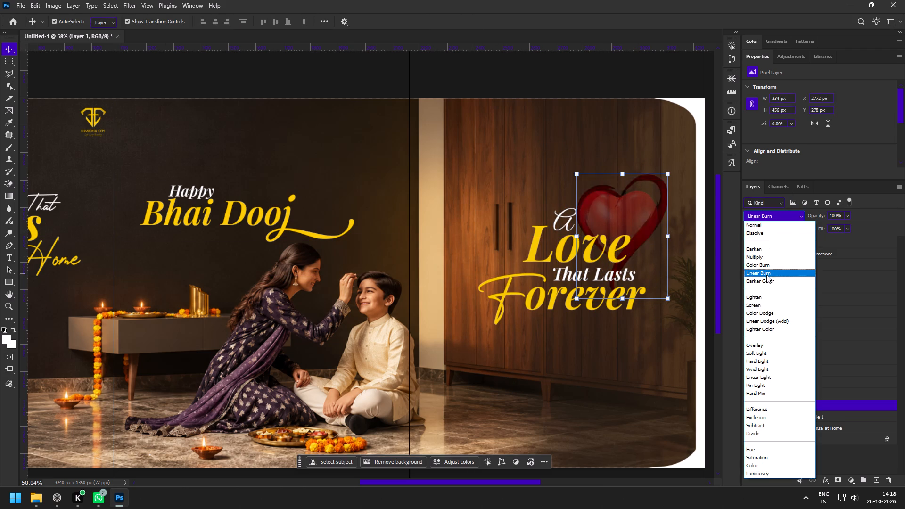
click(769, 313)
Resize the heart outline to about 273 x 372 px and fit it around the solid heart, behind the Love lettering.
key(z)
drag(656, 181, 678, 225)
key(v)
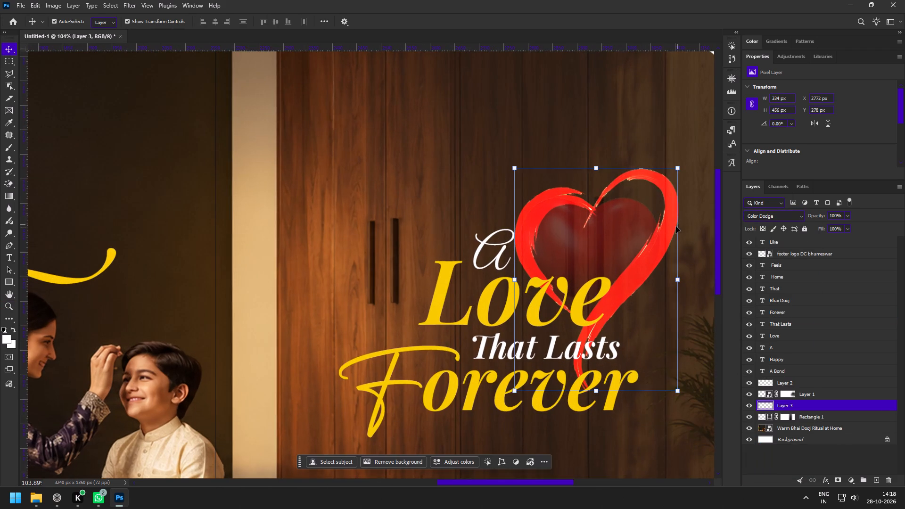
drag(597, 169, 592, 215)
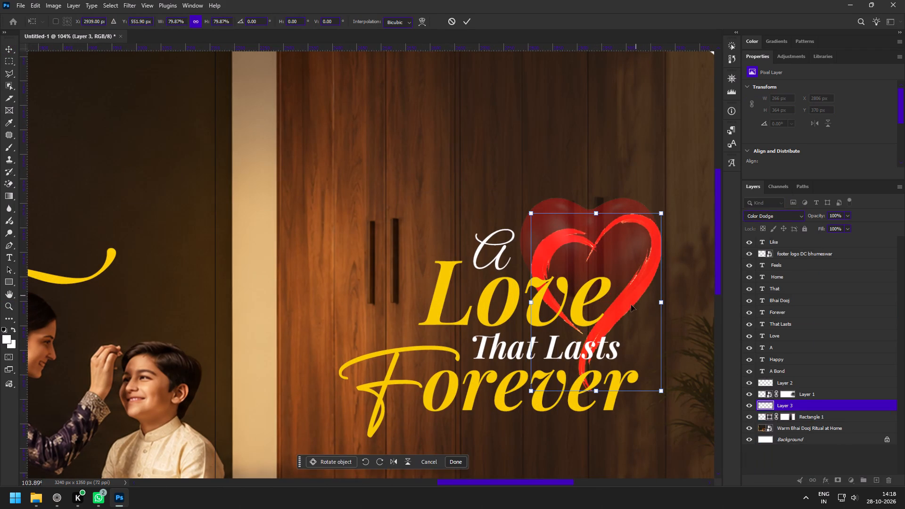
drag(627, 305, 617, 279)
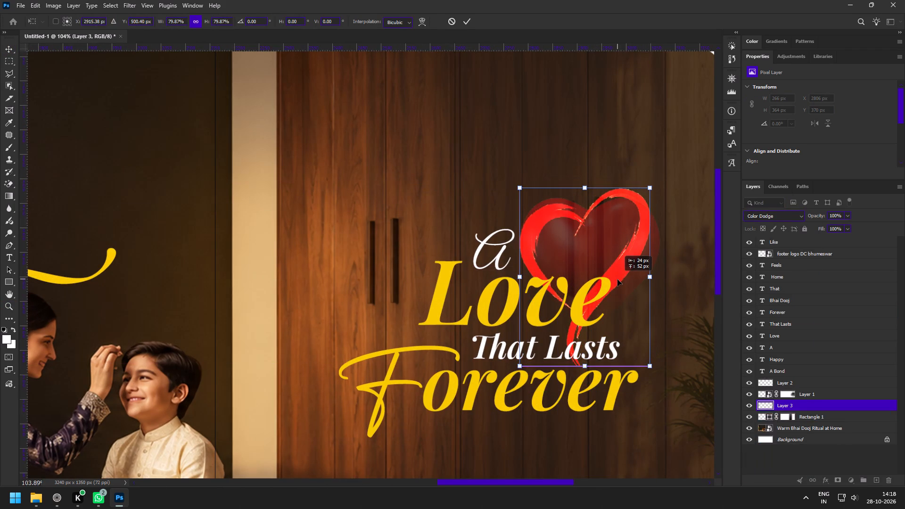
drag(617, 279, 618, 276)
drag(650, 277, 667, 281)
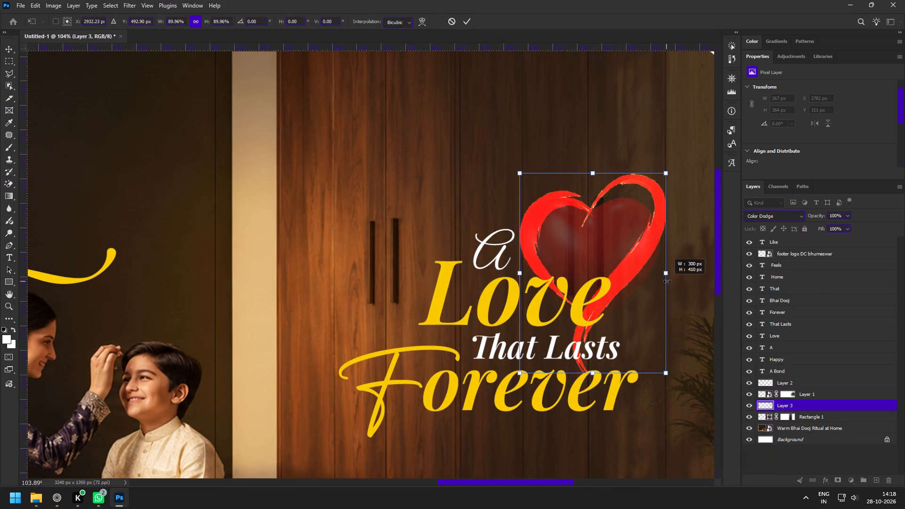
drag(667, 281, 674, 282)
shift+click(642, 262)
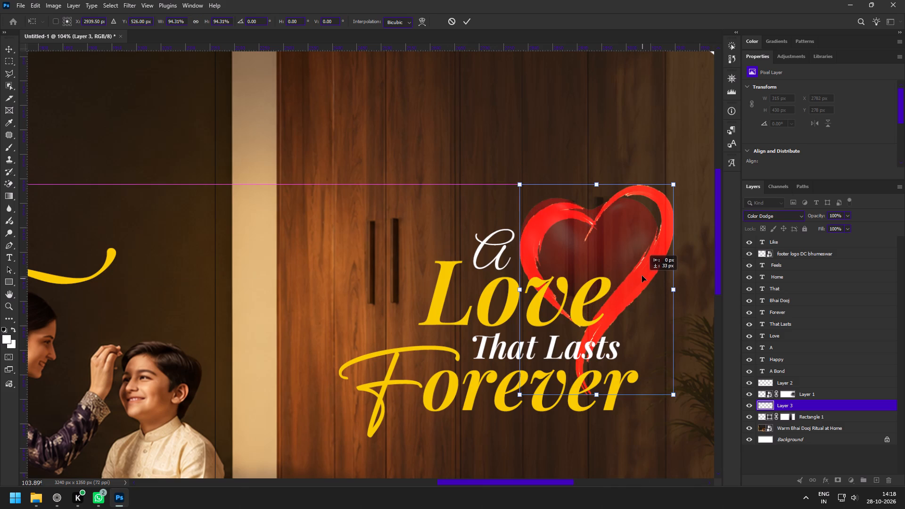
drag(676, 168, 673, 185)
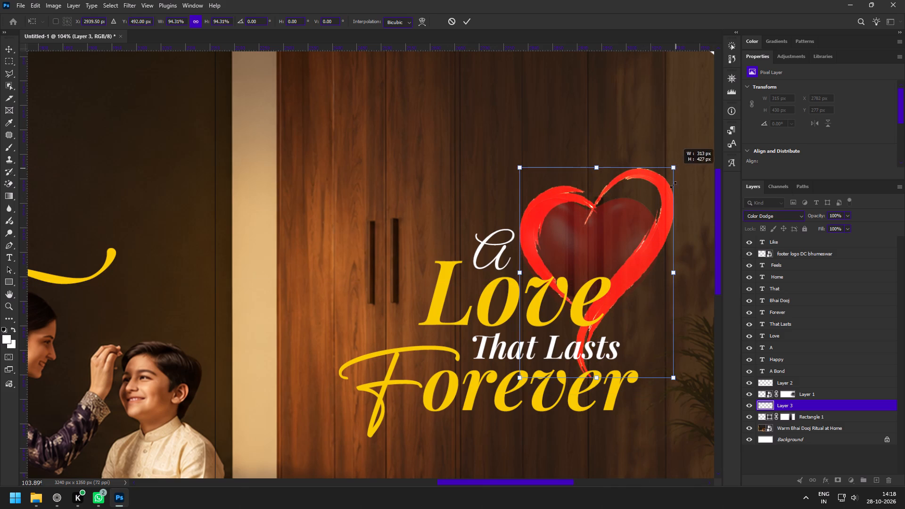
drag(673, 185, 667, 205)
drag(638, 257, 644, 256)
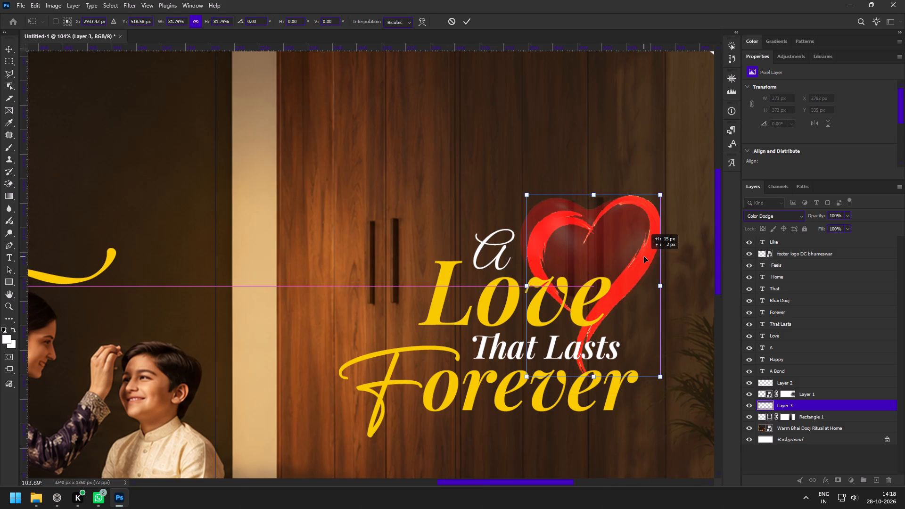
drag(644, 256, 640, 240)
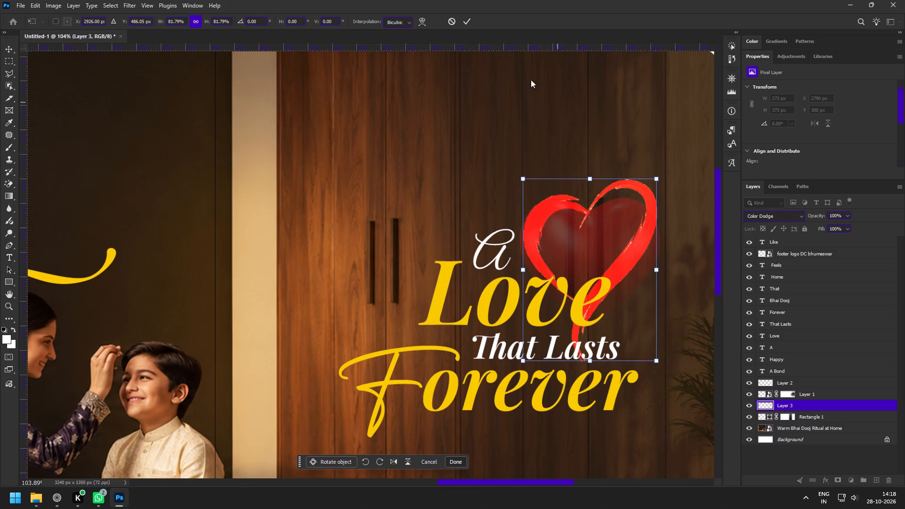
click(465, 17)
Add a layer mask to the heart outline and paint out its lower strokes behind the lettering with a soft black brush.
click(838, 476)
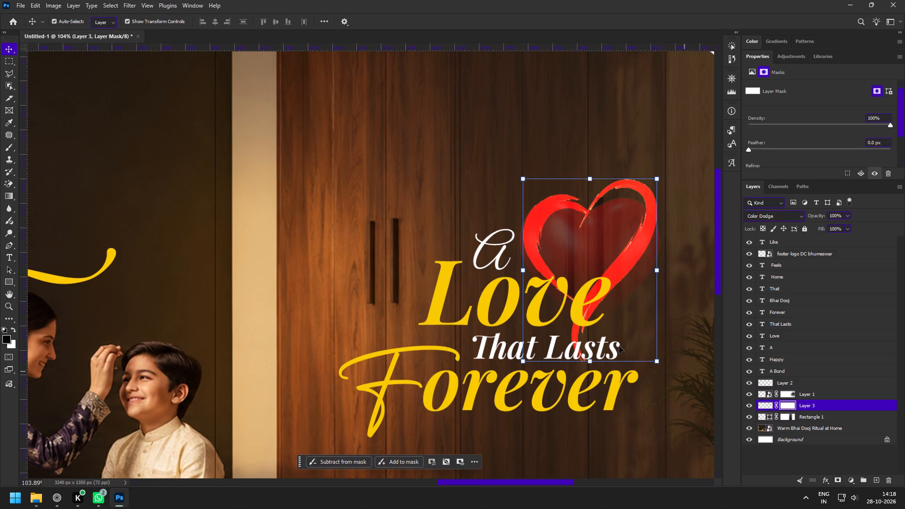
key(b)
drag(617, 375, 456, 364)
drag(516, 344, 672, 310)
drag(603, 321, 414, 341)
drag(504, 329, 714, 297)
drag(619, 318, 494, 350)
drag(612, 308, 691, 262)
drag(675, 268, 549, 342)
drag(682, 220, 600, 333)
drag(680, 215, 551, 384)
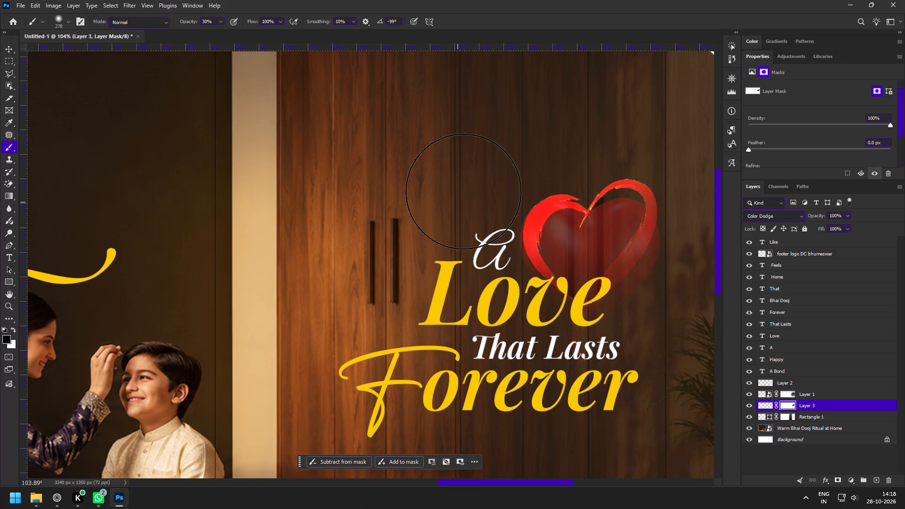
drag(465, 193, 528, 365)
drag(470, 228, 576, 386)
drag(449, 233, 601, 397)
Nudge the masked heart outline slightly down over the solid red heart.
key(z)
drag(644, 384, 614, 361)
key(space)
key(space)
key(space)
key(space)
drag(618, 361, 568, 268)
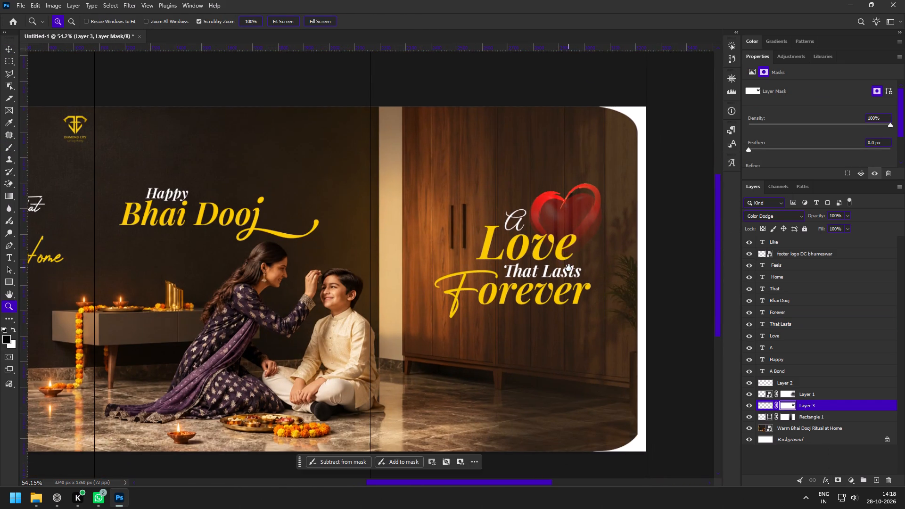
drag(593, 189, 618, 243)
key(v)
drag(593, 193, 594, 204)
Review all three carousel tiles, comparing the lettering, logo placement and heart accent across the whole design.
key(z)
drag(615, 292, 582, 278)
key(space)
key(space)
drag(483, 309, 545, 274)
key(space)
key(space)
key(space)
key(space)
key(space)
drag(590, 270, 548, 279)
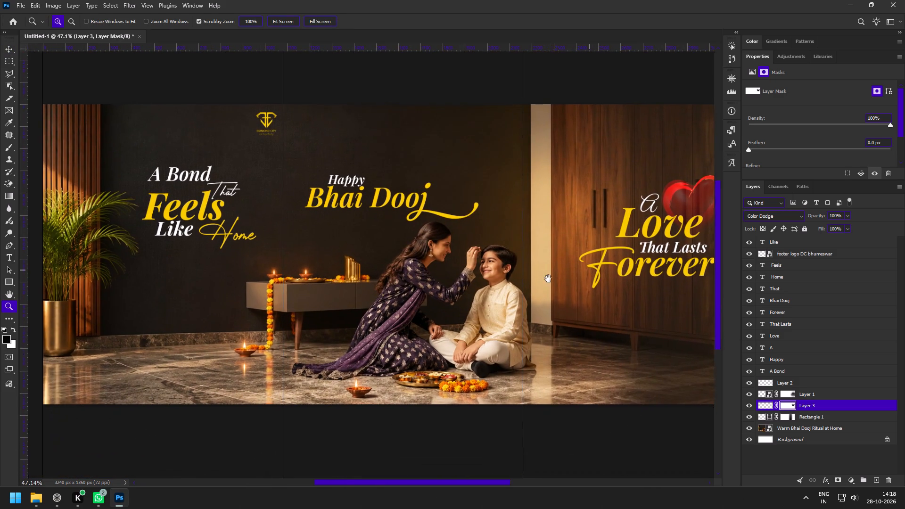
drag(548, 279, 470, 285)
drag(345, 208, 354, 215)
key(space)
key(space)
key(space)
key(space)
key(space)
key(space)
key(space)
key(space)
key(space)
key(space)
key(space)
key(space)
key(space)
key(space)
key(space)
key(space)
key(space)
key(space)
key(space)
key(space)
drag(259, 237, 308, 245)
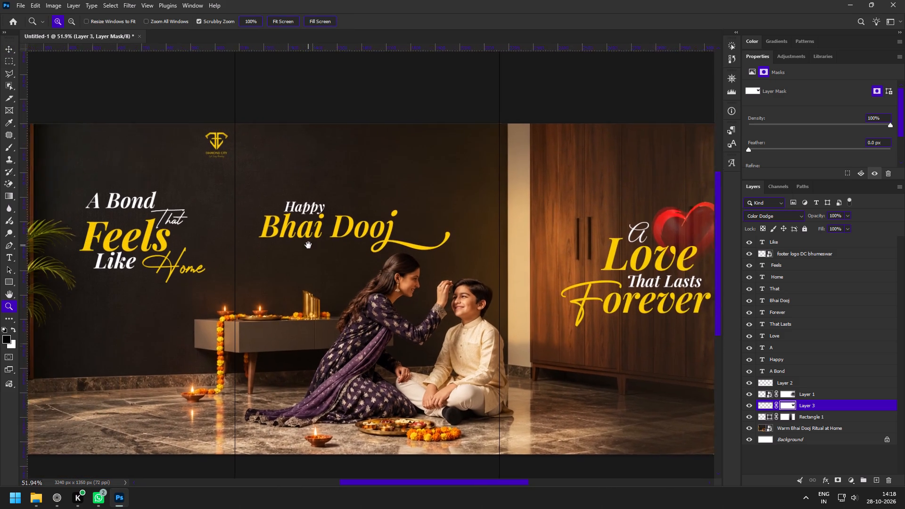
drag(308, 245, 400, 232)
drag(403, 232, 464, 238)
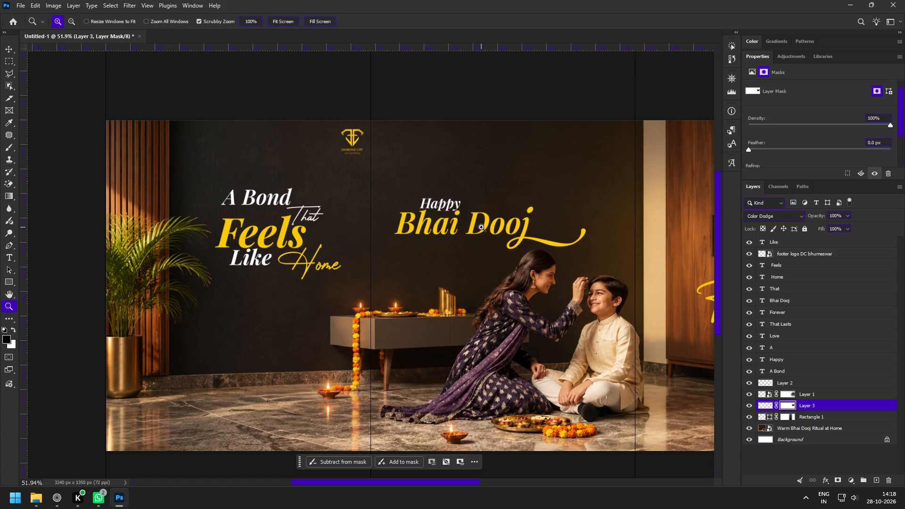
drag(171, 200, 178, 209)
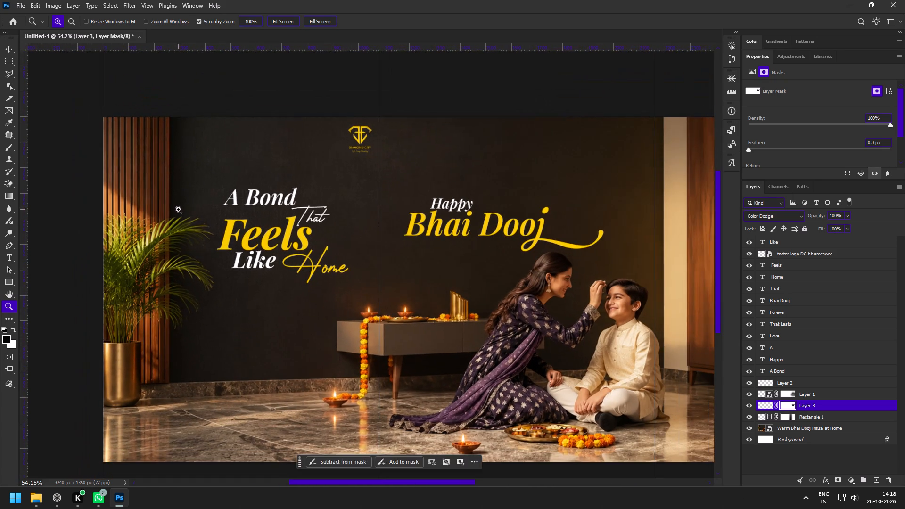
key(space)
key(space)
key(space)
key(space)
key(space)
key(space)
drag(237, 235, 260, 212)
drag(257, 182, 264, 190)
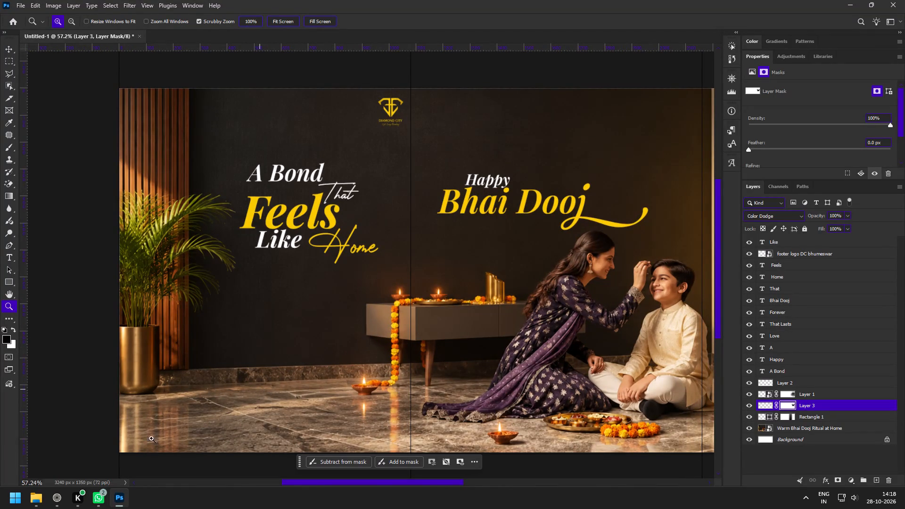
Switch to the Zen browser and go back through the Pinterest pins to browse the "heart png" search results.
click(60, 500)
scroll(301, 320, down, 2)
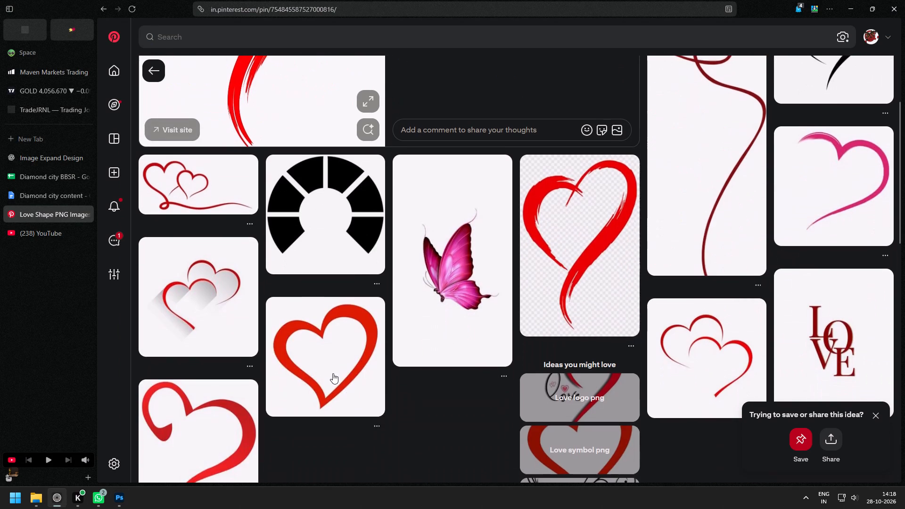
scroll(333, 373, up, 4)
click(167, 68)
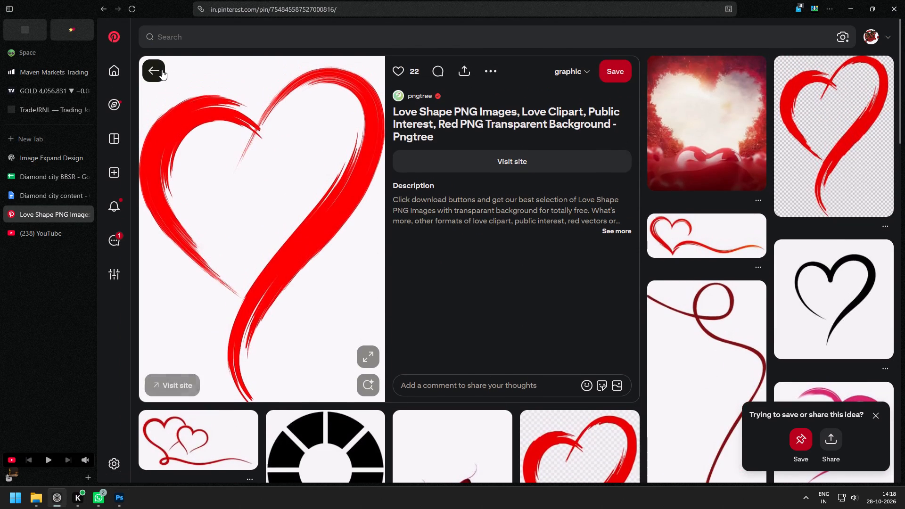
click(156, 70)
scroll(335, 334, up, 3)
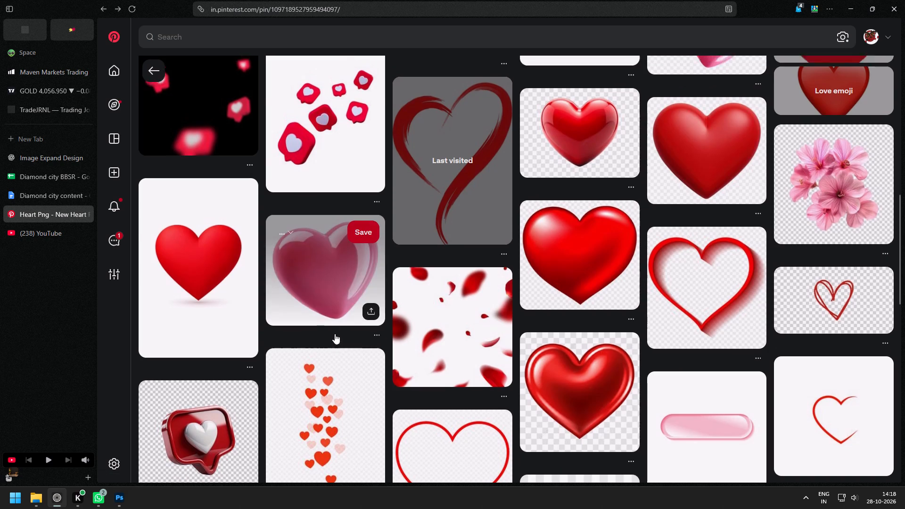
scroll(335, 334, up, 1)
click(148, 63)
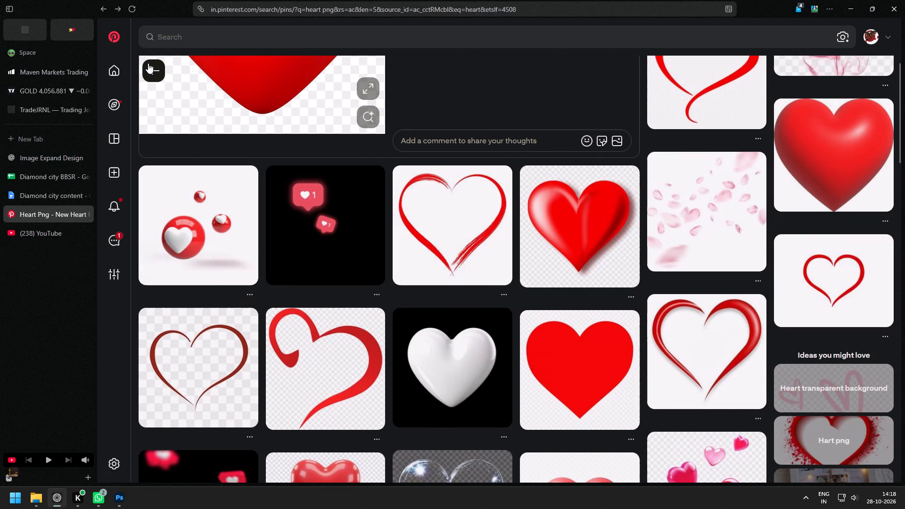
scroll(321, 347, up, 4)
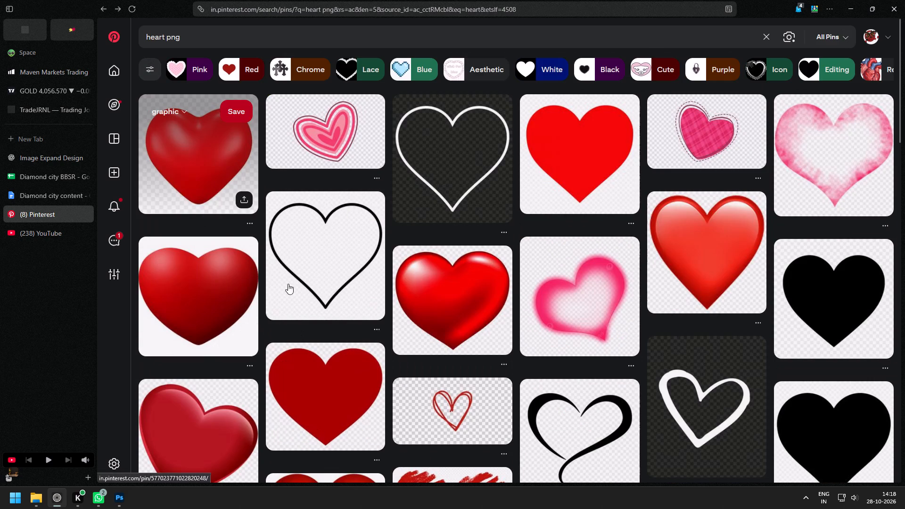
scroll(369, 292, down, 3)
scroll(369, 292, up, 6)
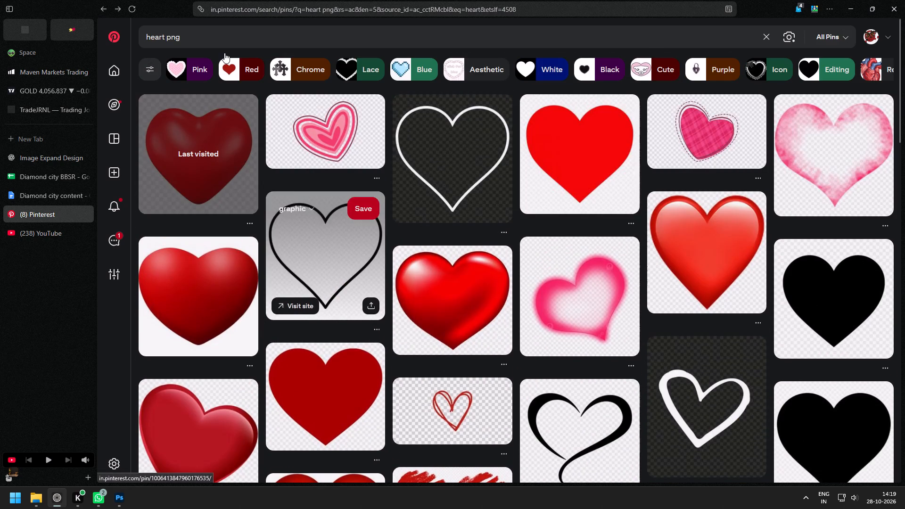
Search Pinterest for "love background".
click(203, 35)
drag(216, 47, 132, 45)
text(love background)
key(space)
key(Return)
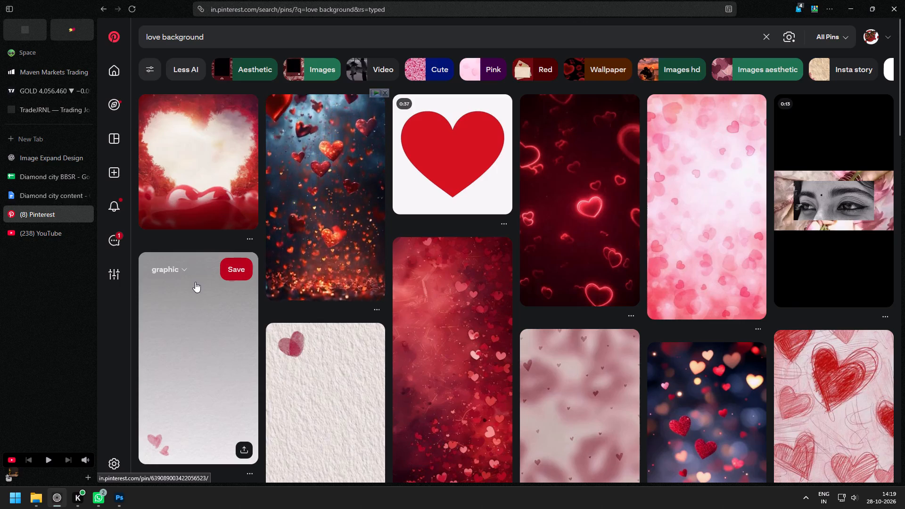
Open the pin of glowing neon red hearts on a dark background and copy its image.
click(596, 174)
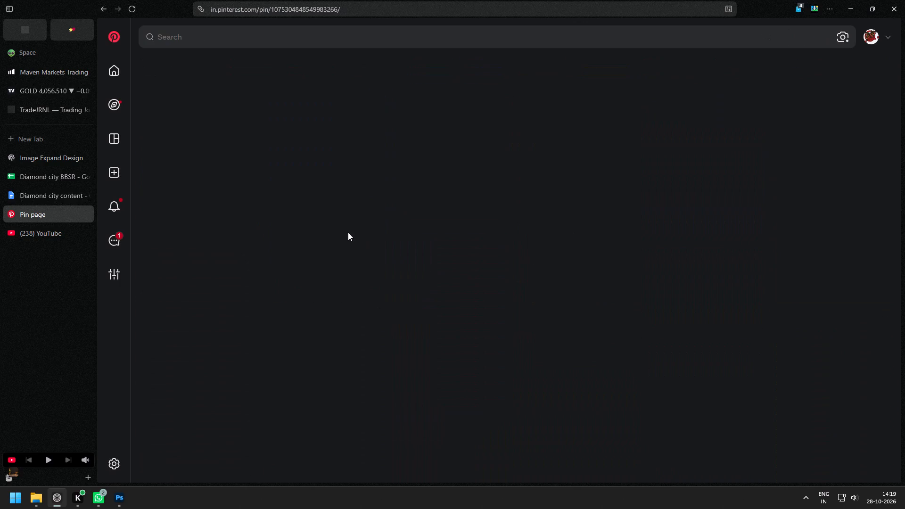
right_click(332, 177)
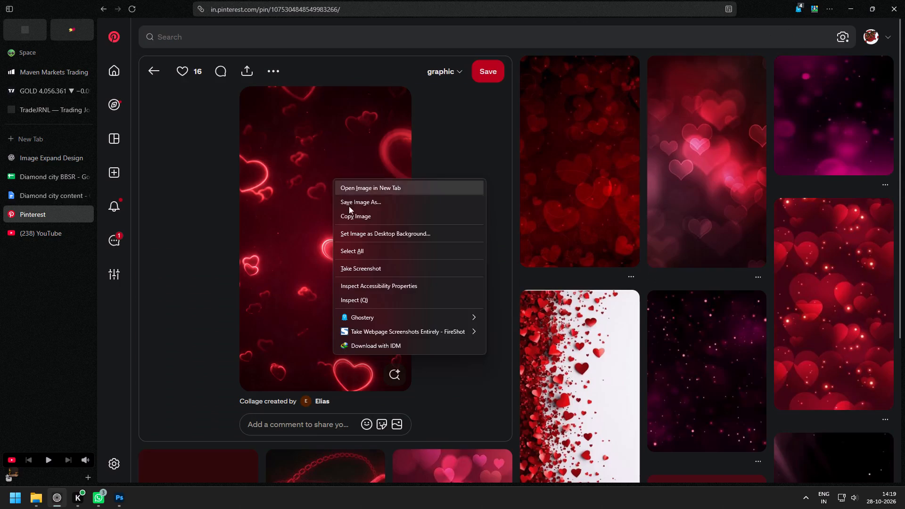
click(365, 213)
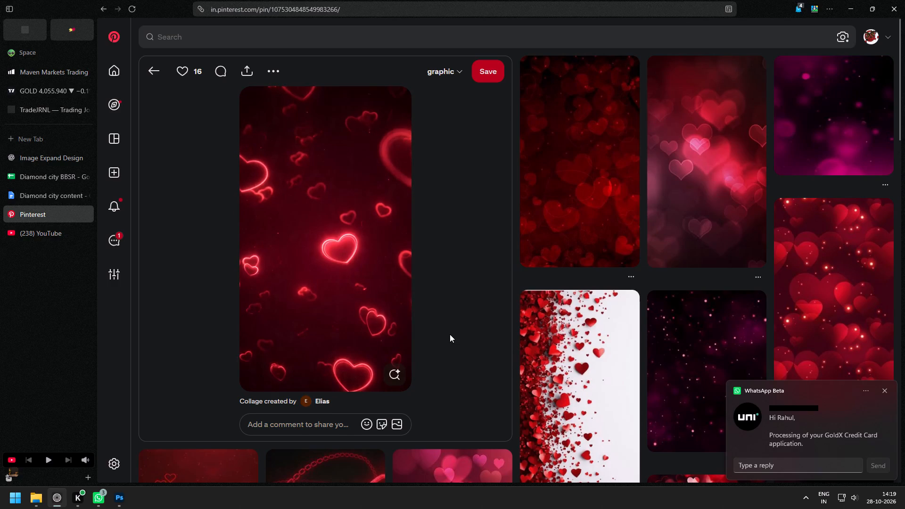
scroll(455, 320, down, 1)
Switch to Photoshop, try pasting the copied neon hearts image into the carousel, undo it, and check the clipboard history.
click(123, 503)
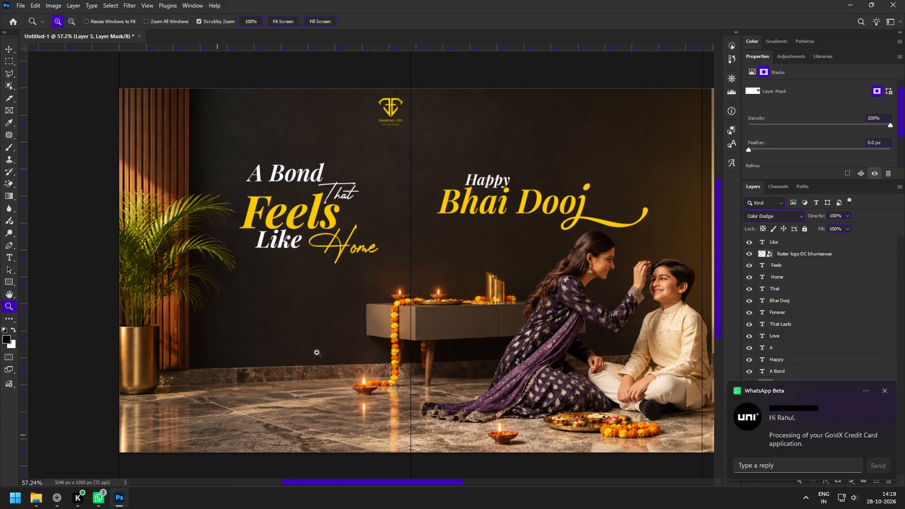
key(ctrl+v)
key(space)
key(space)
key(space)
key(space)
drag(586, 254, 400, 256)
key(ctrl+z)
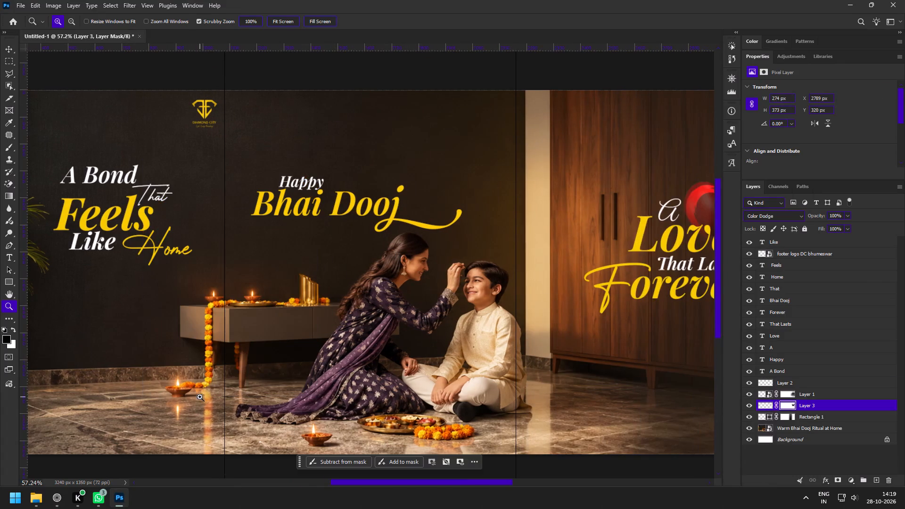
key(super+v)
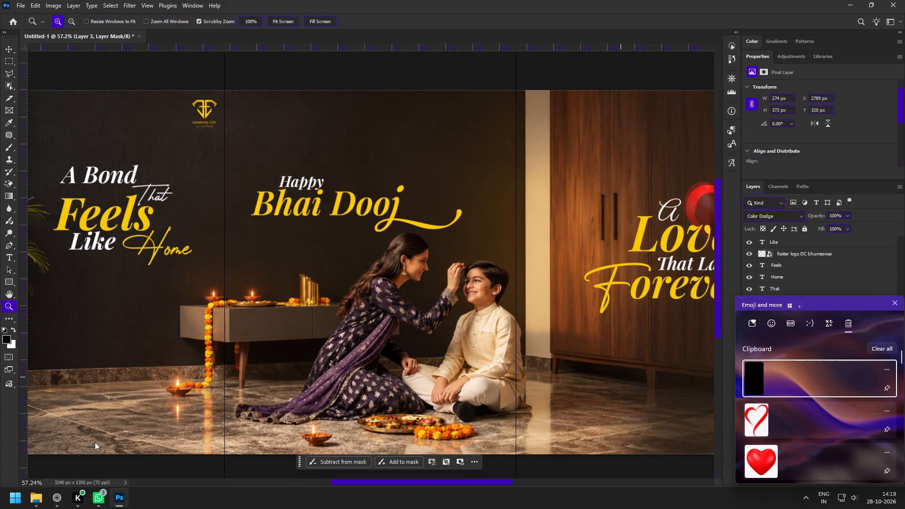
Return to the Zen browser and copy the neon hearts image from the open pin again.
click(61, 491)
click(57, 507)
right_click(272, 149)
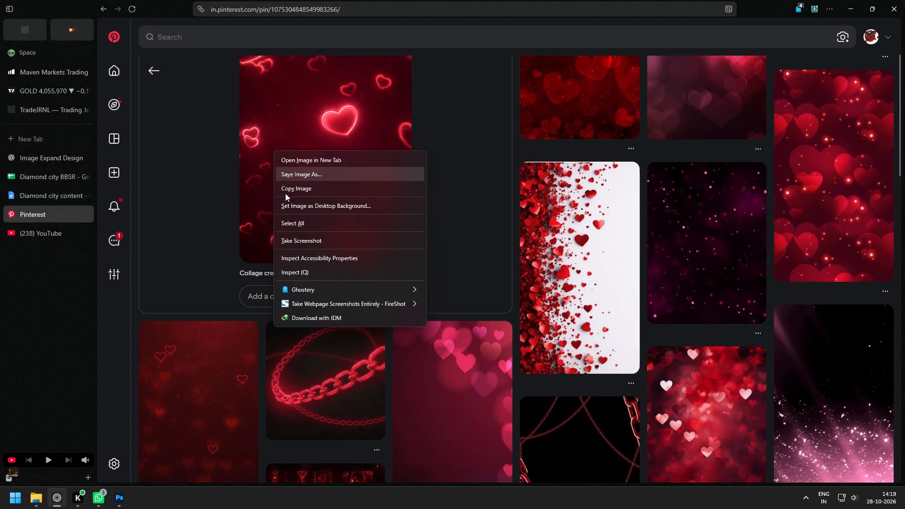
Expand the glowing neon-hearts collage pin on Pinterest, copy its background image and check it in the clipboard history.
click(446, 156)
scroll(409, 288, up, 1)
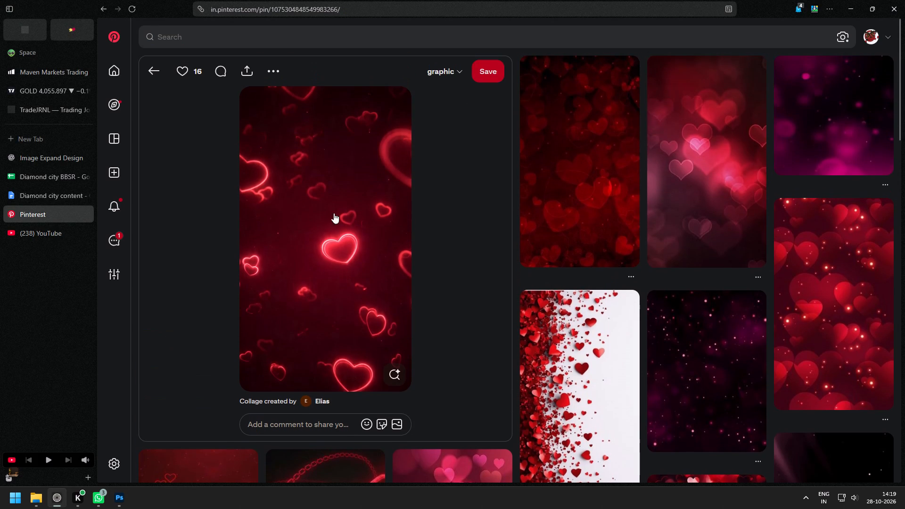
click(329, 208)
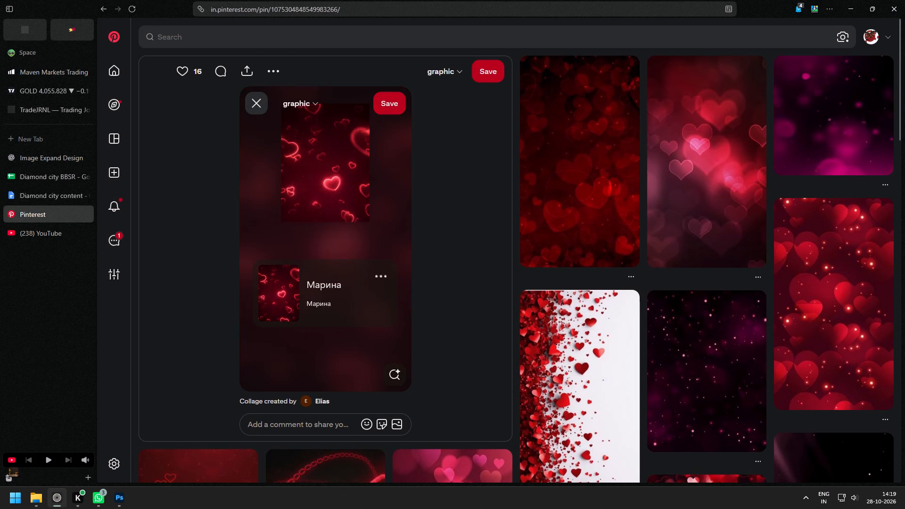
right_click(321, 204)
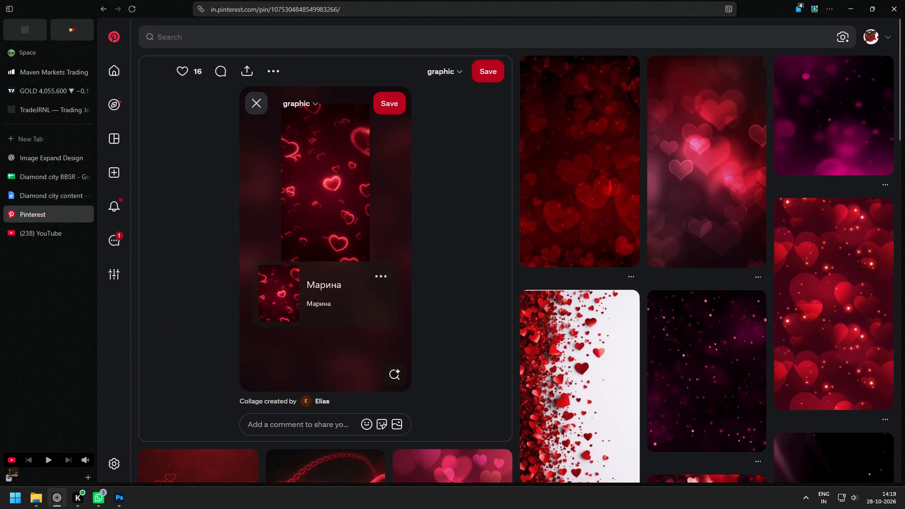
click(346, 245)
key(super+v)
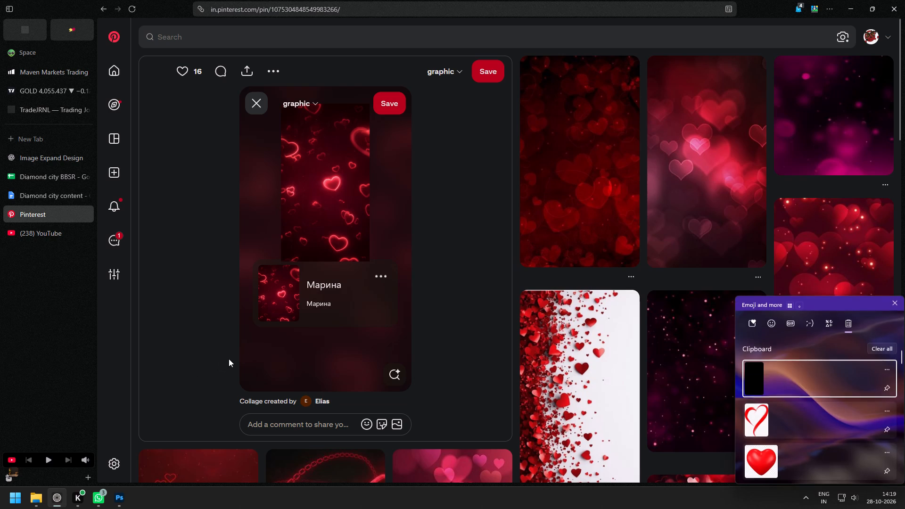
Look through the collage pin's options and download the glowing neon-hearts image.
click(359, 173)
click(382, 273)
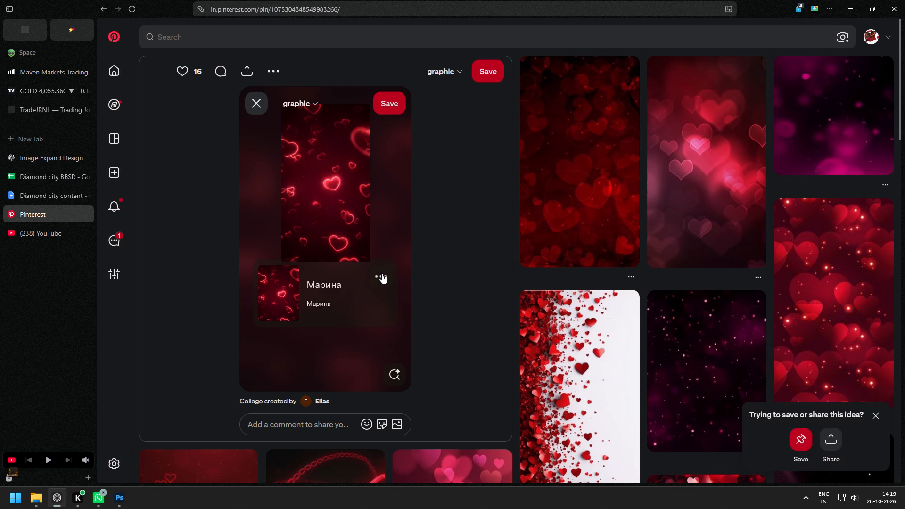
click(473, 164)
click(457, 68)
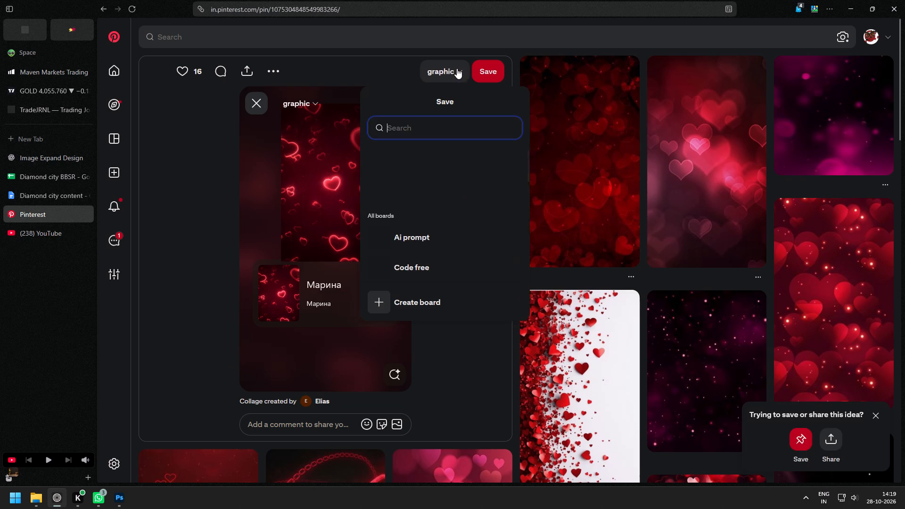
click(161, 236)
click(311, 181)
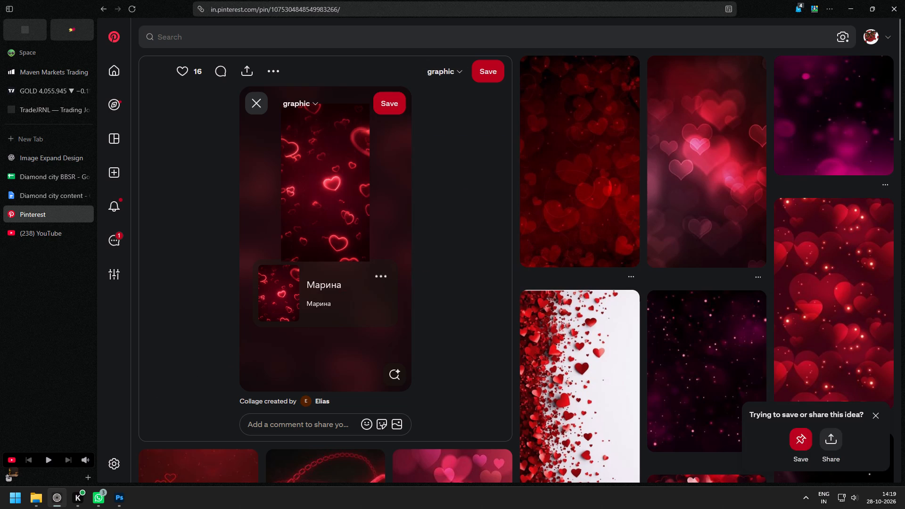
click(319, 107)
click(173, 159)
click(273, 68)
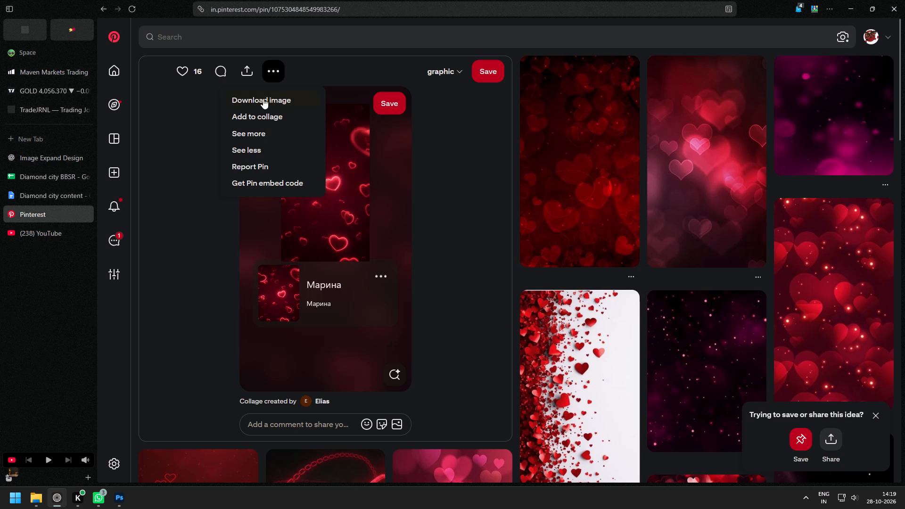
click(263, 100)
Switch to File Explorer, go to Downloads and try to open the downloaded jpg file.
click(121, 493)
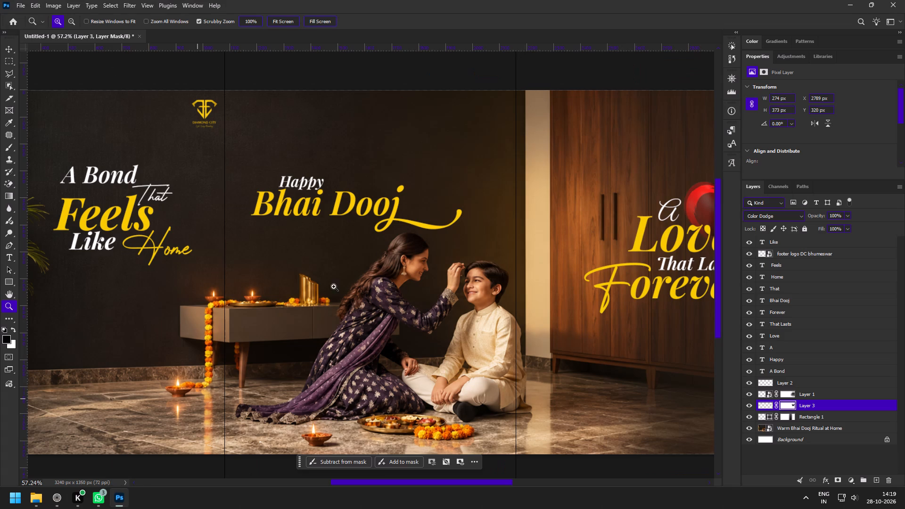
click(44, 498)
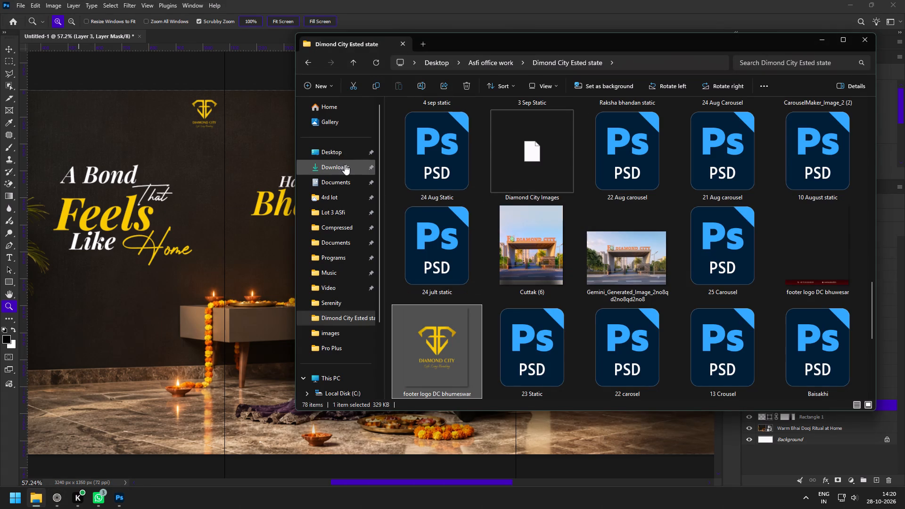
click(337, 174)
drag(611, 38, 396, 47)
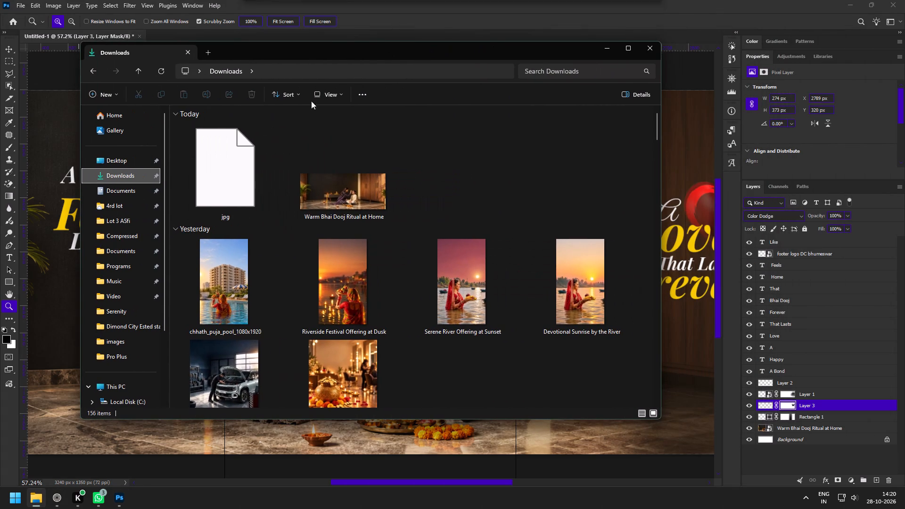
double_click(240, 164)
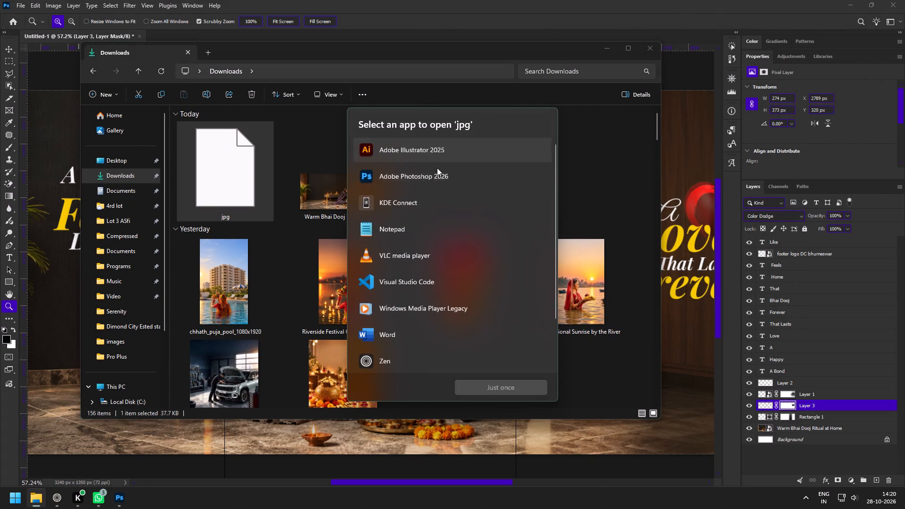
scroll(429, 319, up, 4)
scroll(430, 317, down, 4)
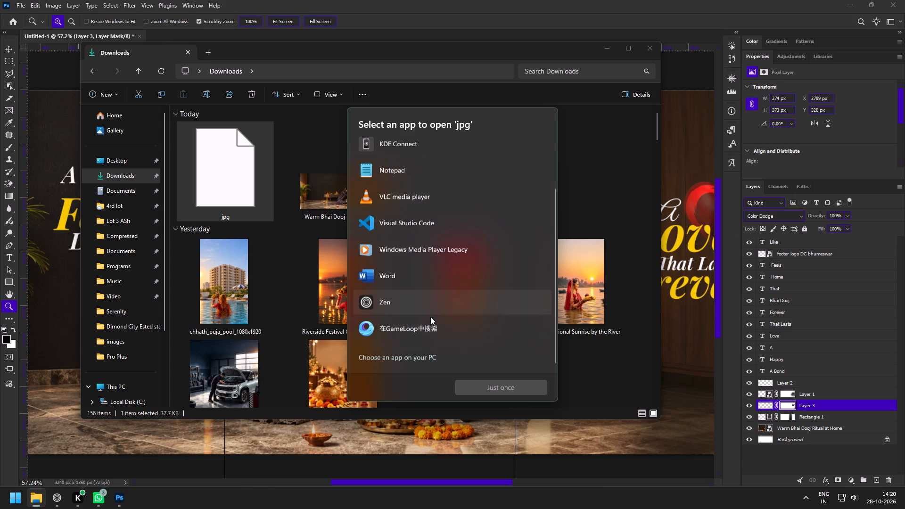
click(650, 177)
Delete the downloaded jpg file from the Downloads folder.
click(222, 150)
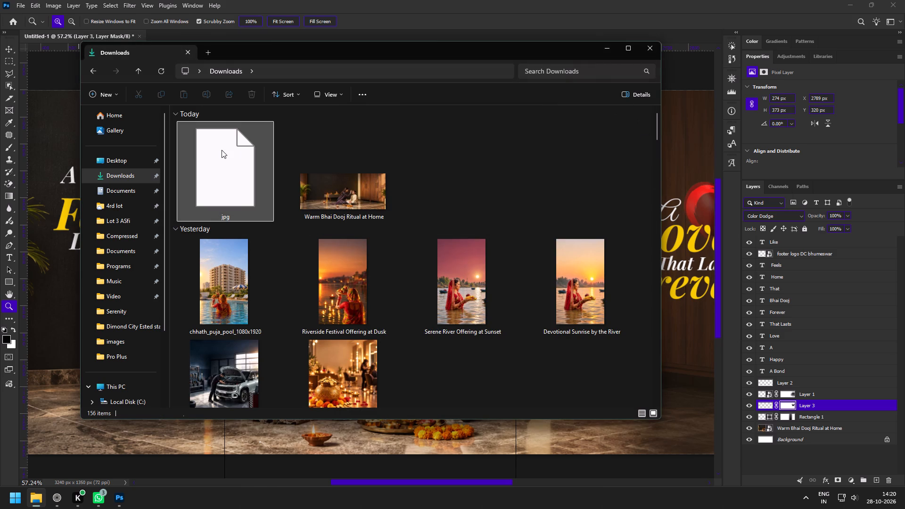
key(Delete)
Return to Photoshop and examine all three carousel tiles, checking the lettering, the family scene and the third tile's heart accent.
click(618, 48)
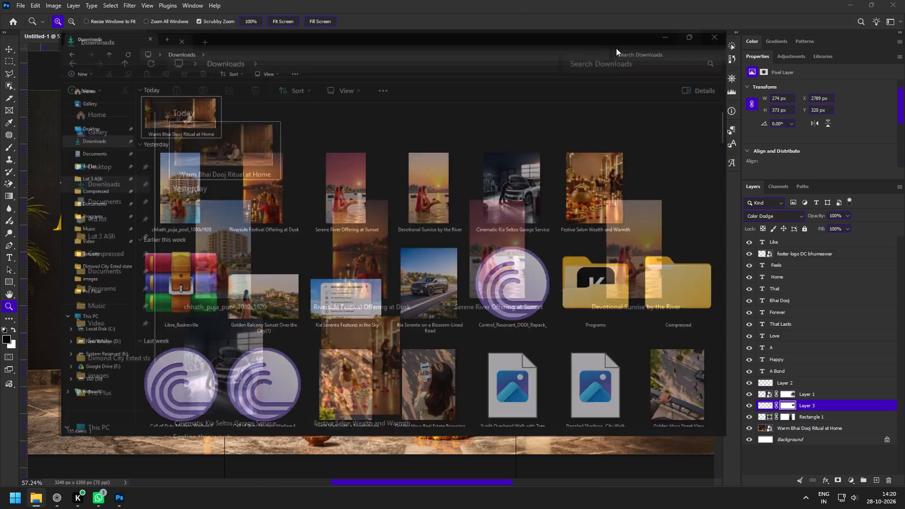
click(852, 0)
key(z)
drag(464, 299, 425, 282)
key(space)
key(space)
key(space)
drag(484, 296, 432, 280)
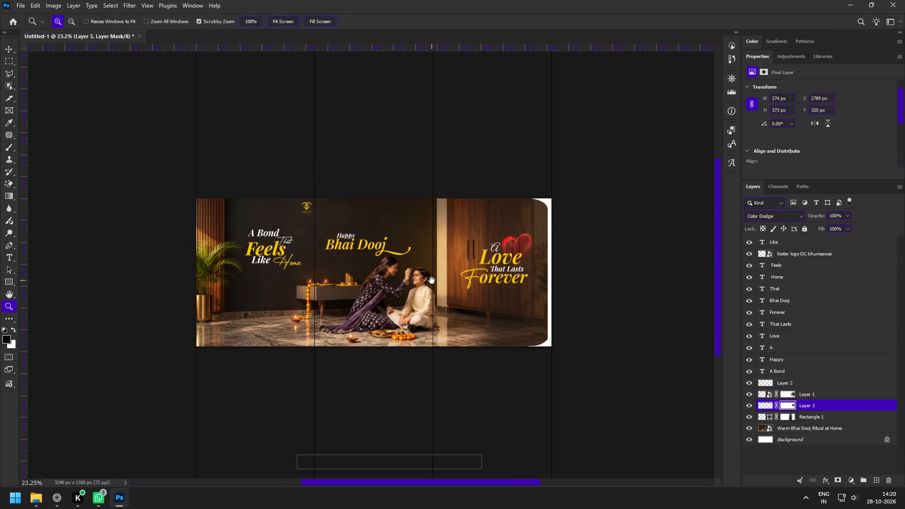
drag(491, 285, 527, 325)
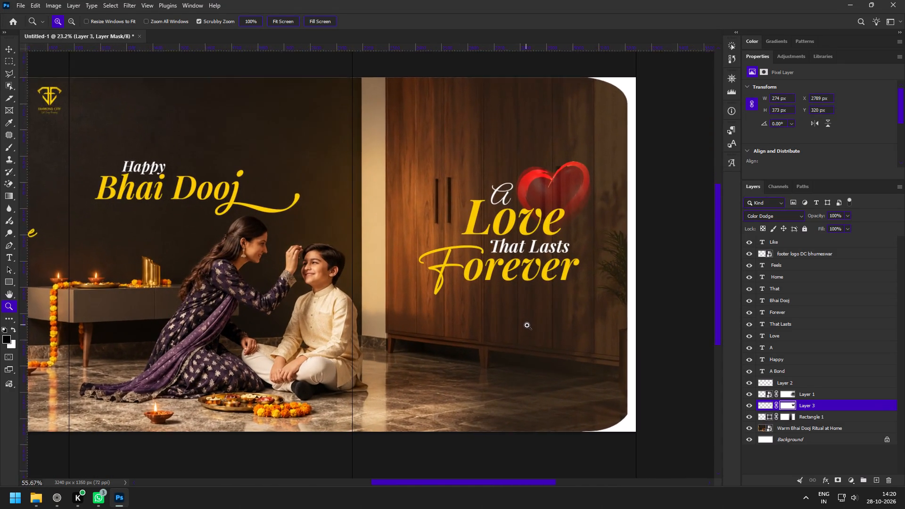
drag(527, 325, 509, 316)
key(space)
key(space)
key(space)
key(space)
key(space)
drag(424, 295, 467, 292)
drag(183, 246, 197, 254)
drag(336, 273, 310, 264)
key(space)
key(space)
key(space)
key(space)
drag(495, 245, 455, 245)
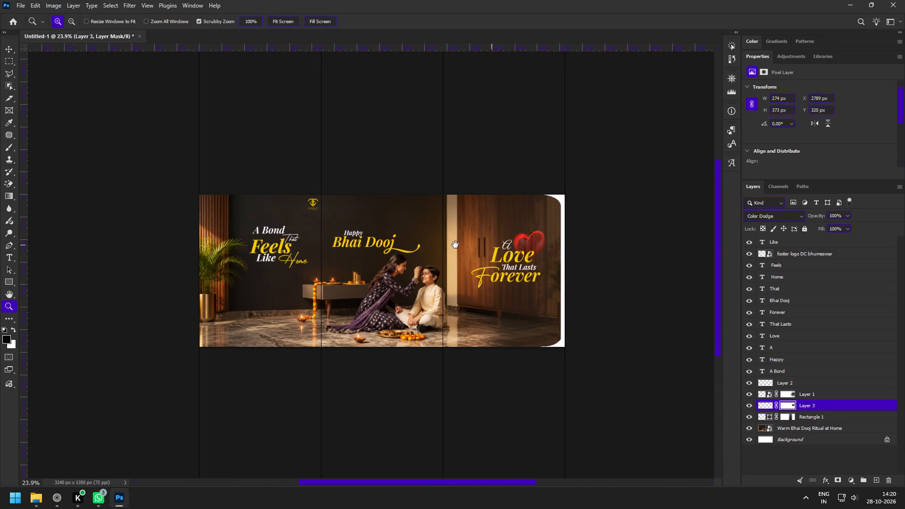
Delete the white shape with rounded corners along the outer edge of the third tile.
drag(455, 245, 441, 244)
drag(502, 230, 525, 270)
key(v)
click(500, 170)
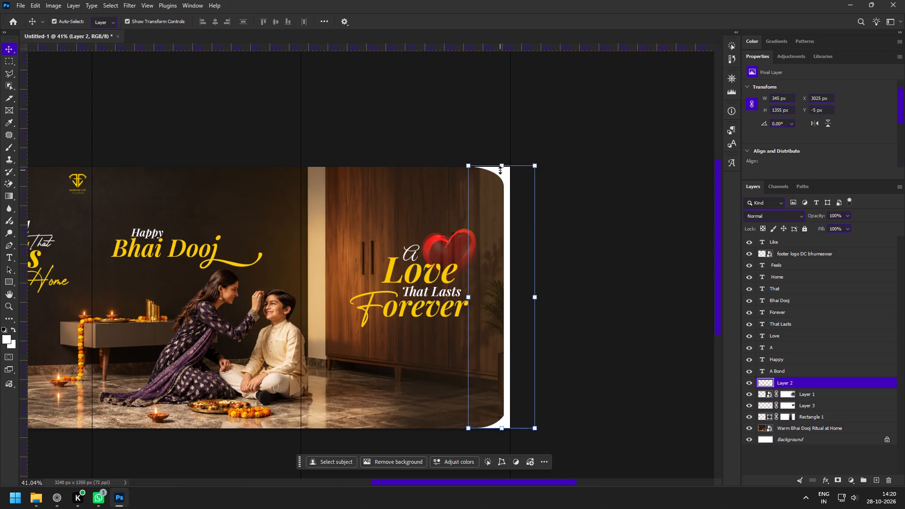
key(Delete)
Examine the whole carousel across all three tiles, checking the lettering, the family scene and the third tile's cleared edge.
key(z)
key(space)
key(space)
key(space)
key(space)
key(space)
drag(398, 320, 478, 293)
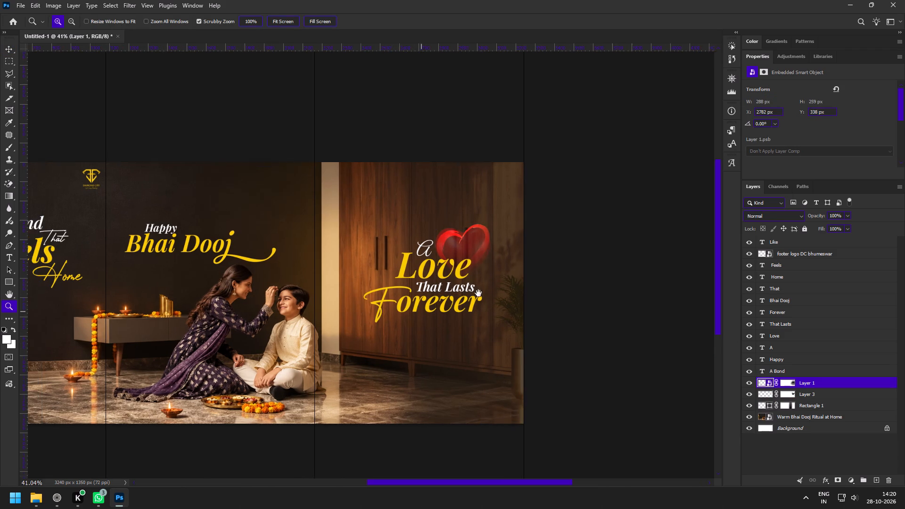
drag(478, 293, 509, 281)
drag(582, 280, 591, 291)
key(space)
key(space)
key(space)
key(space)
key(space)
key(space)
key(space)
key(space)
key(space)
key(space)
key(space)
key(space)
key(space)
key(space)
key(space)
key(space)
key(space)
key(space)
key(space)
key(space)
drag(394, 262, 478, 262)
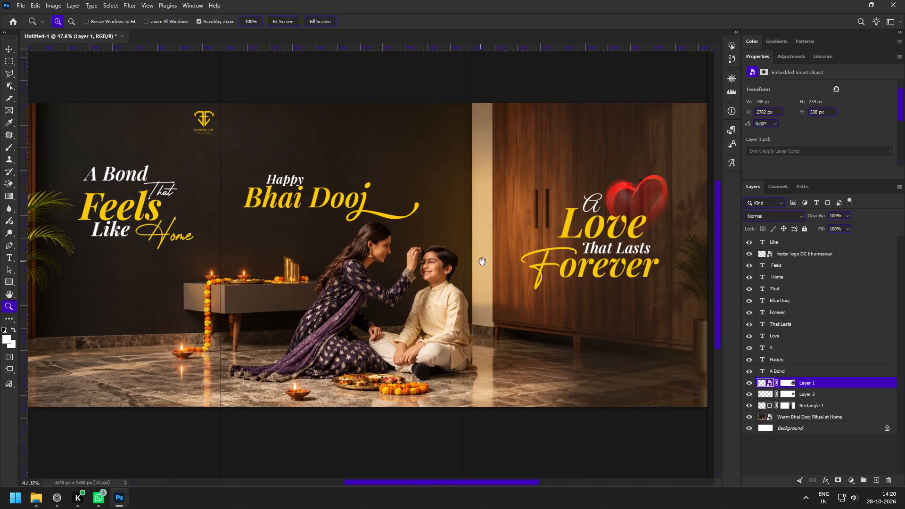
drag(482, 262, 436, 267)
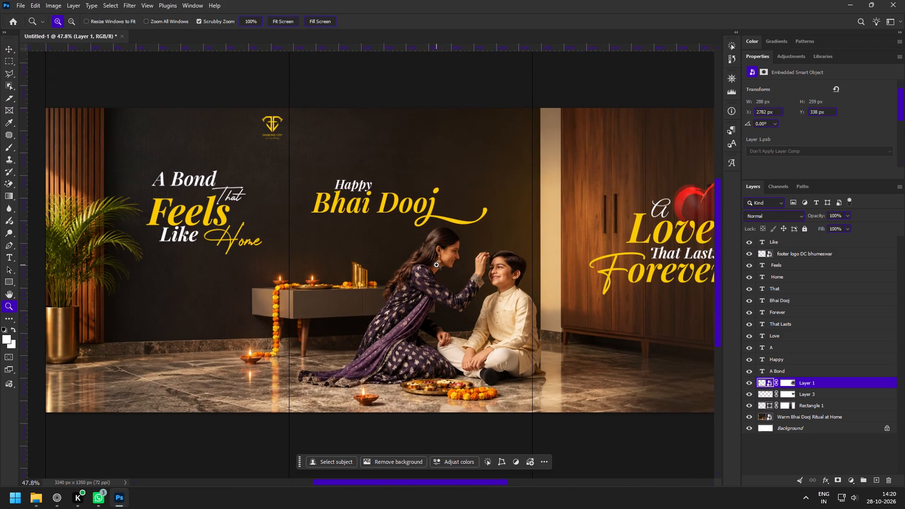
drag(445, 279, 431, 276)
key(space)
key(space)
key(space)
drag(484, 281, 460, 276)
Stamp all visible layers into a new layer above the Like text layer and convert it to a smart object.
scroll(796, 320, up, 9)
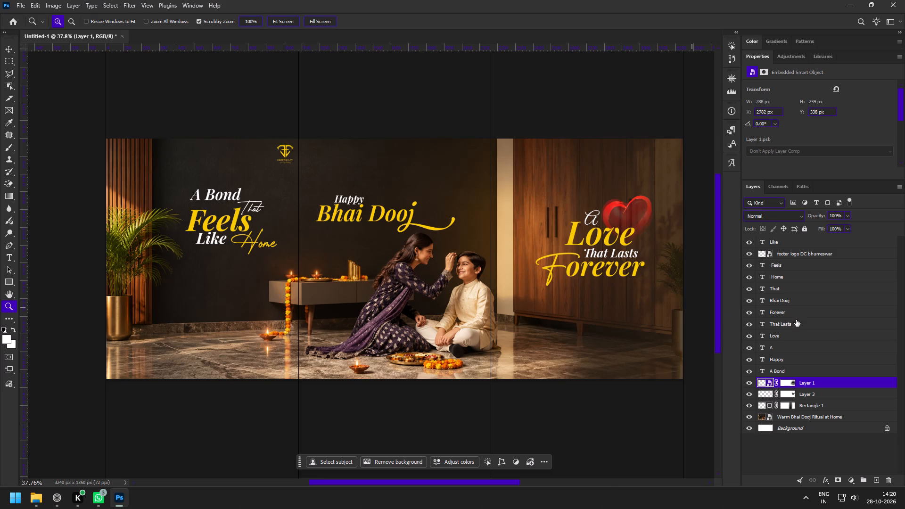
scroll(802, 310, up, 6)
click(792, 241)
key(ctrl+alt+shift+e)
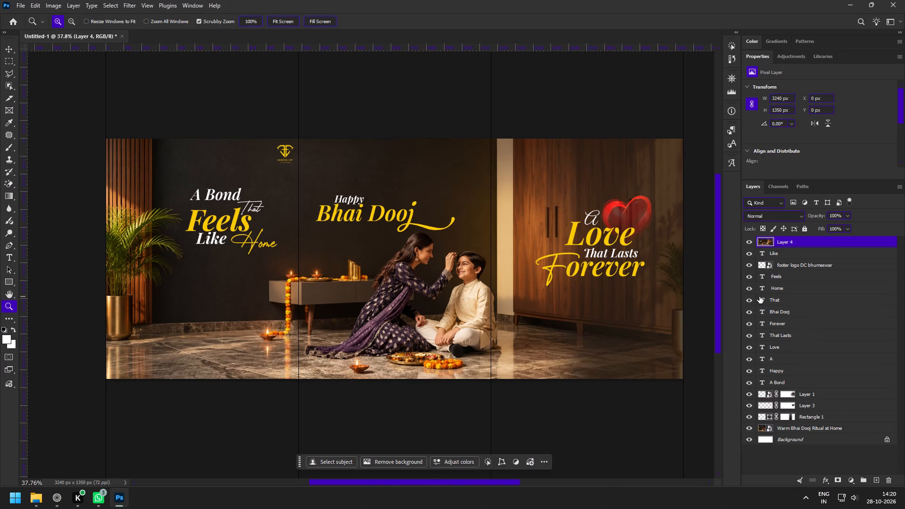
key(F8)
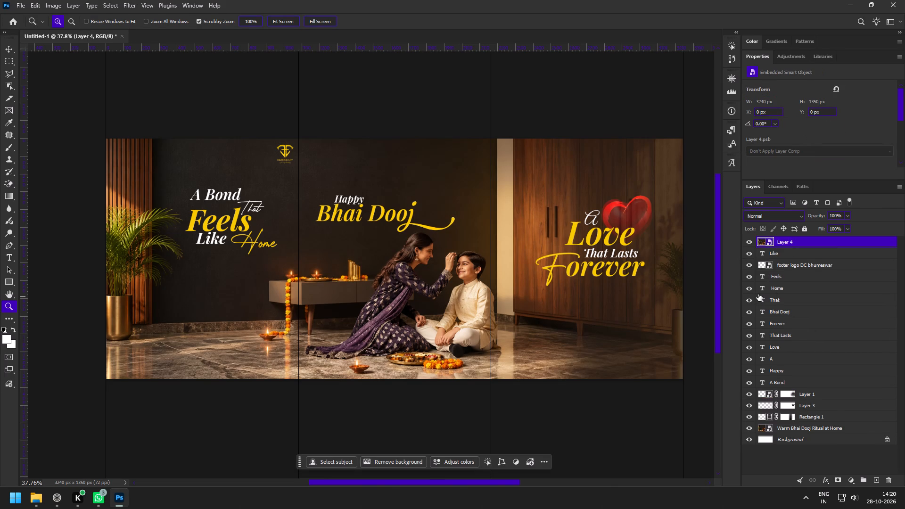
Load the outline of the merged smart object as a selection.
ctrl+click(764, 241)
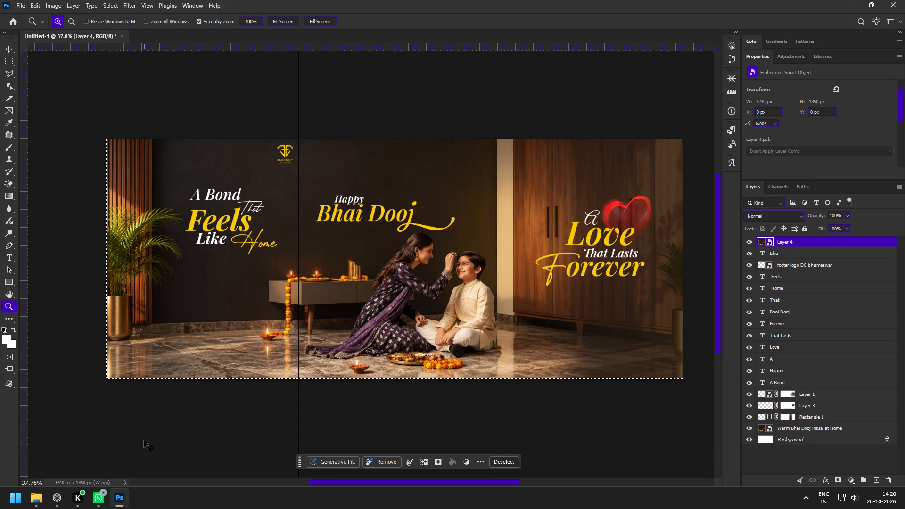
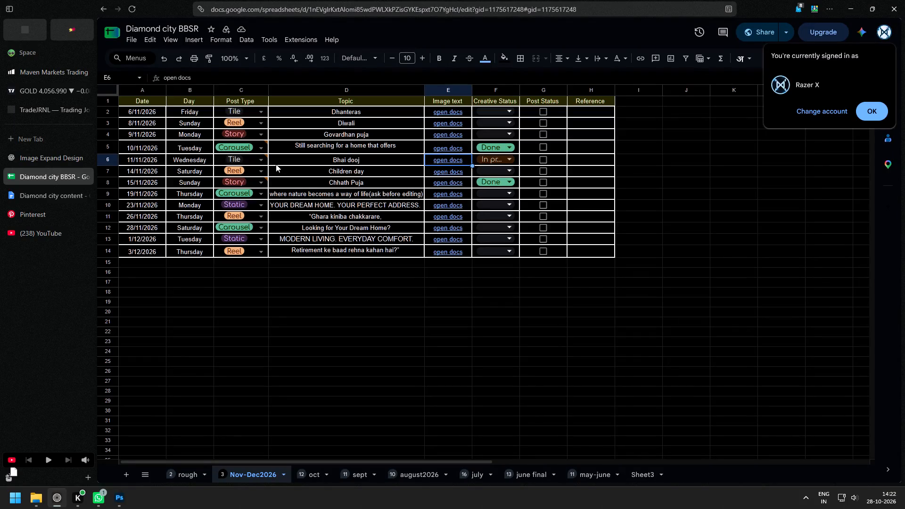
Set the Bhai dooj row's Creative Status to Done in the Nov-Dec2026 content sheet.
click(492, 157)
click(492, 173)
click(431, 335)
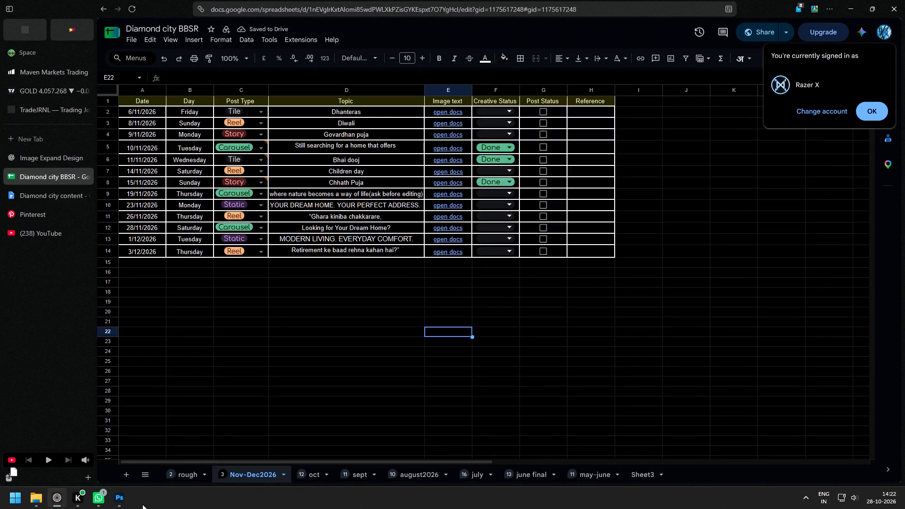
Switch to Photoshop and save the carousel document as a PSD named 11 Nov tiles in the Dimond City Ested state folder.
click(112, 502)
click(147, 257)
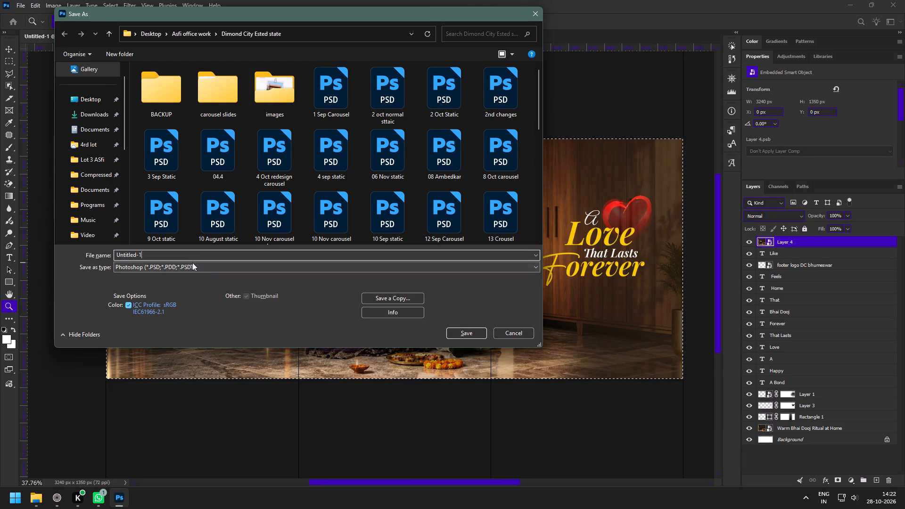
key(ctrl+a)
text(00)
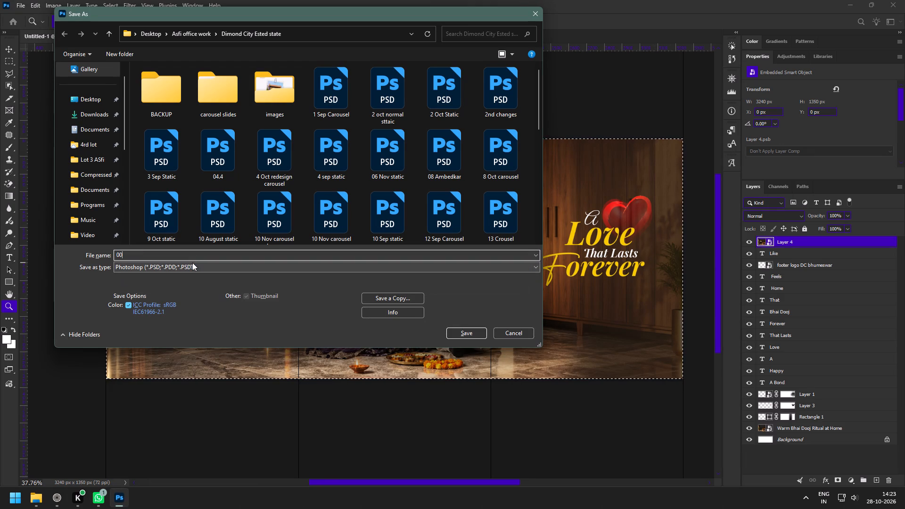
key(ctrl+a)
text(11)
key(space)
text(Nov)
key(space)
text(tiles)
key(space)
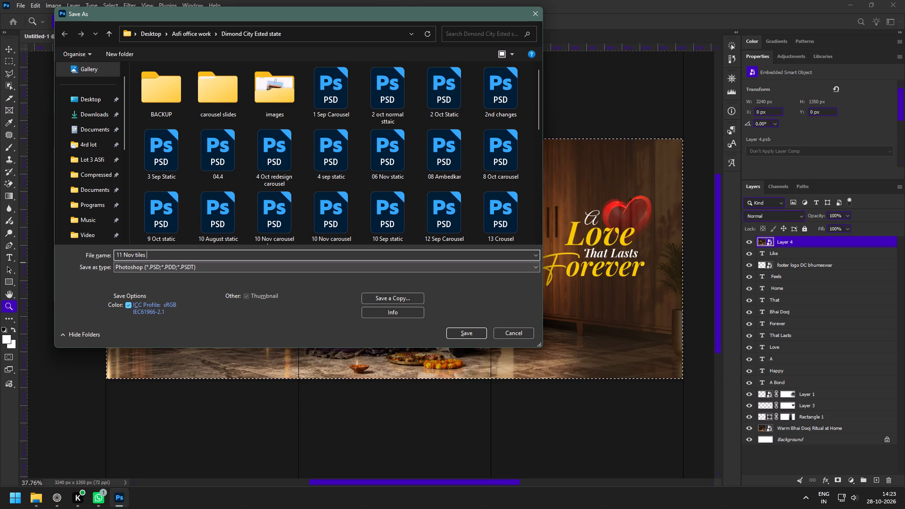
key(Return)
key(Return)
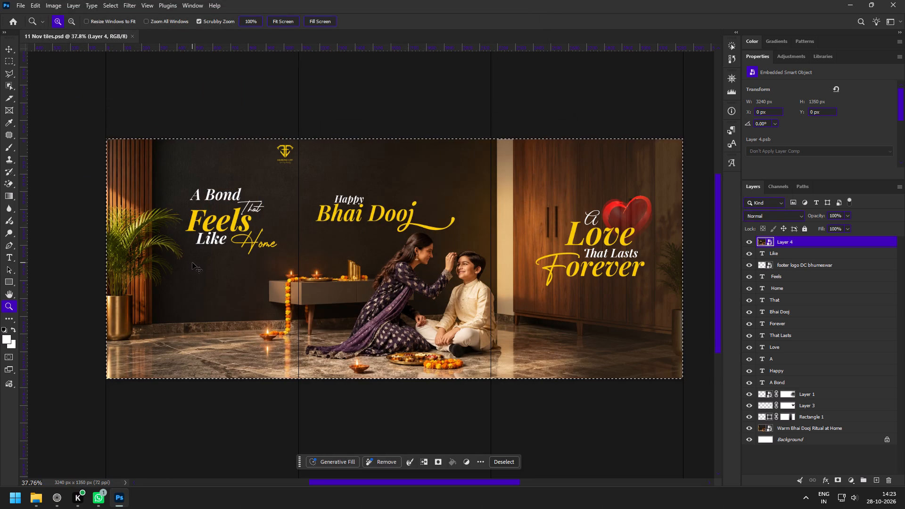
Clear the selection around the carousel artwork.
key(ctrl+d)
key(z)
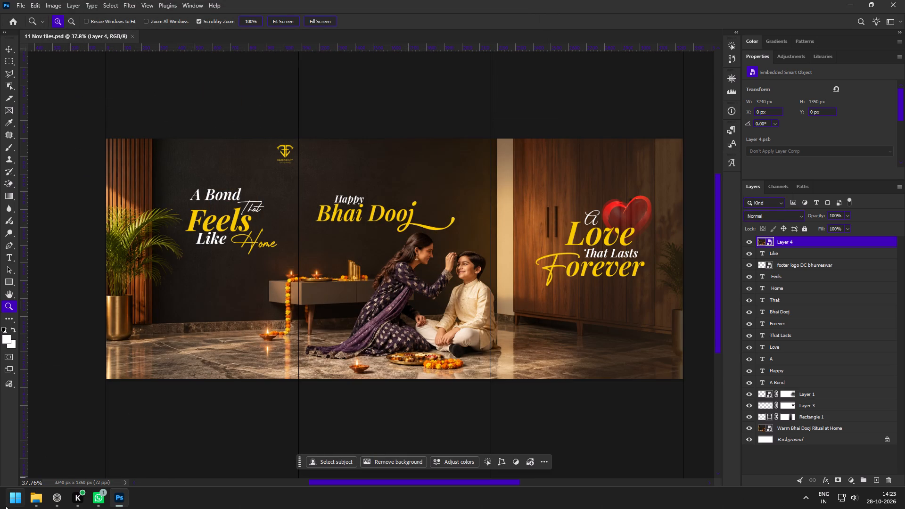